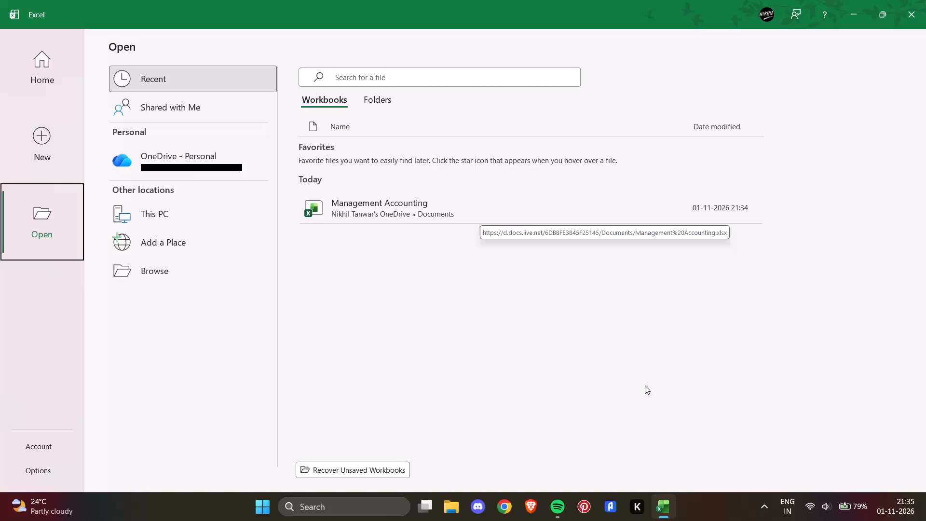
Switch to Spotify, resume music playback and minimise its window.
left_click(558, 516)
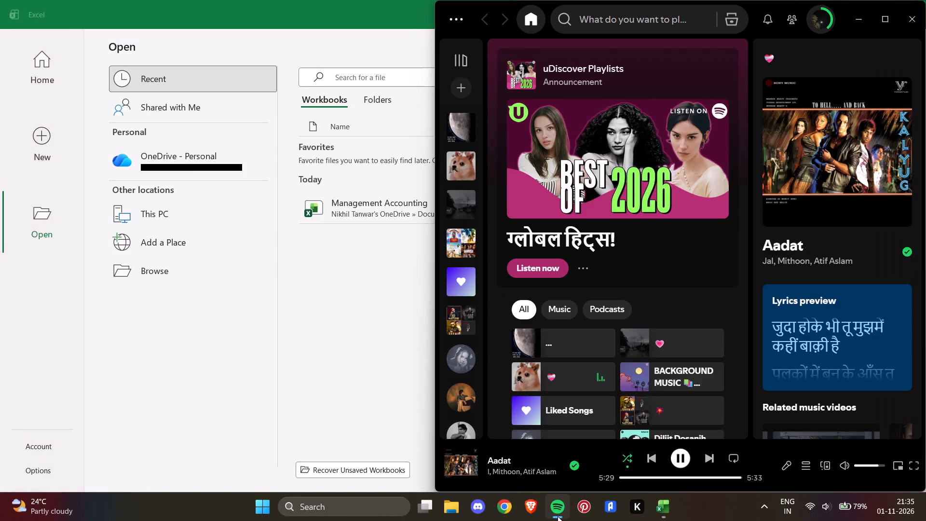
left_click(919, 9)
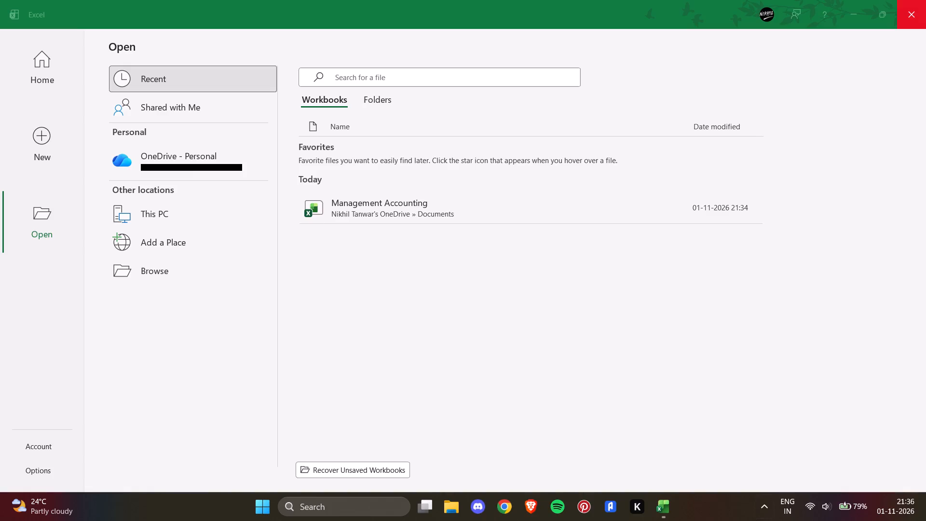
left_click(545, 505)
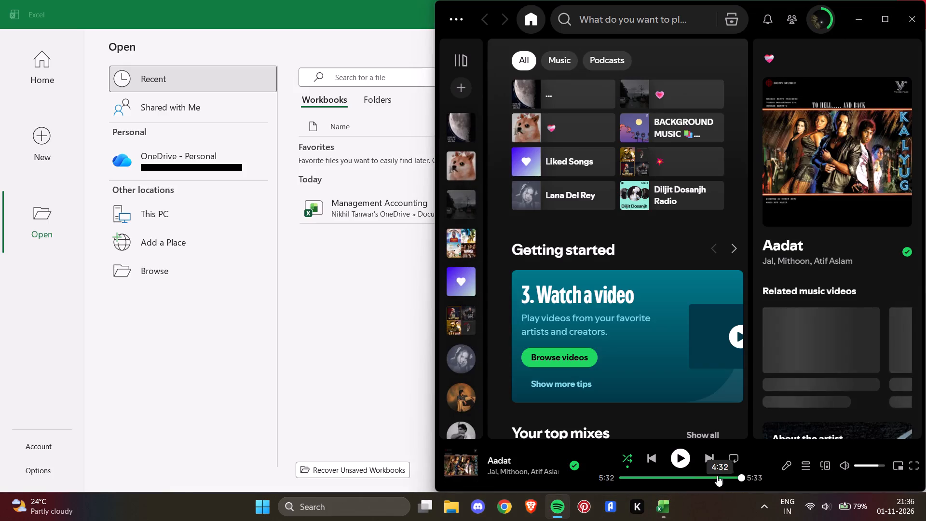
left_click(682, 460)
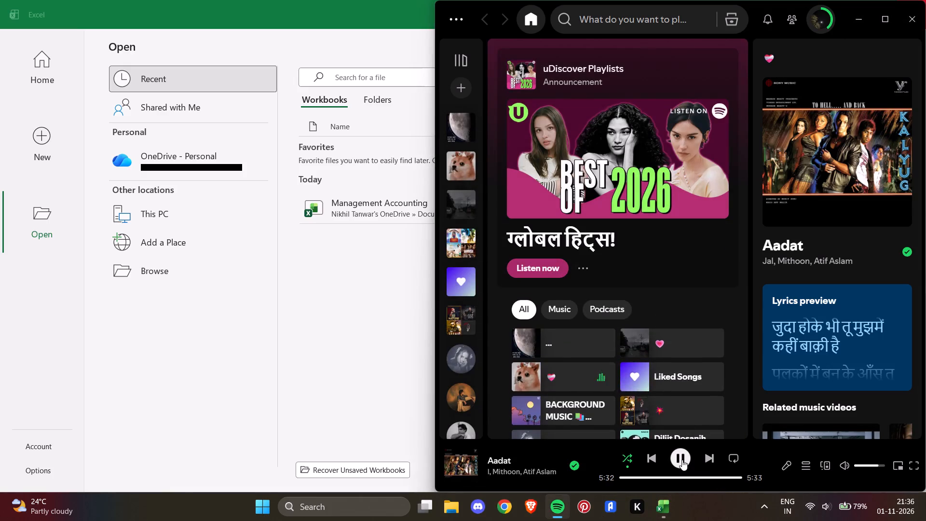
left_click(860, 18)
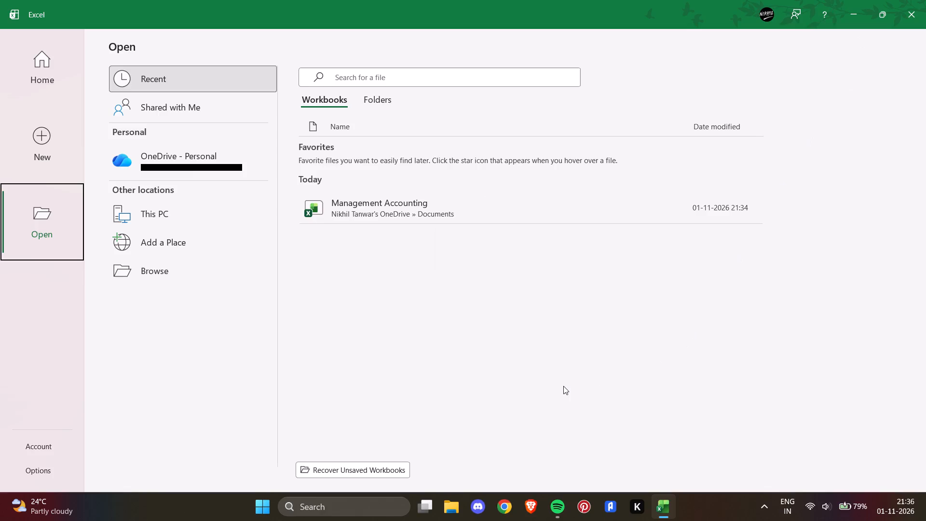
Restart Excel and open the recent workbook CVP_Analysis_Q2_Solution.
key("ctrl+r")
key("ctrl+r")
key("ctrl+r")
left_click(916, 0)
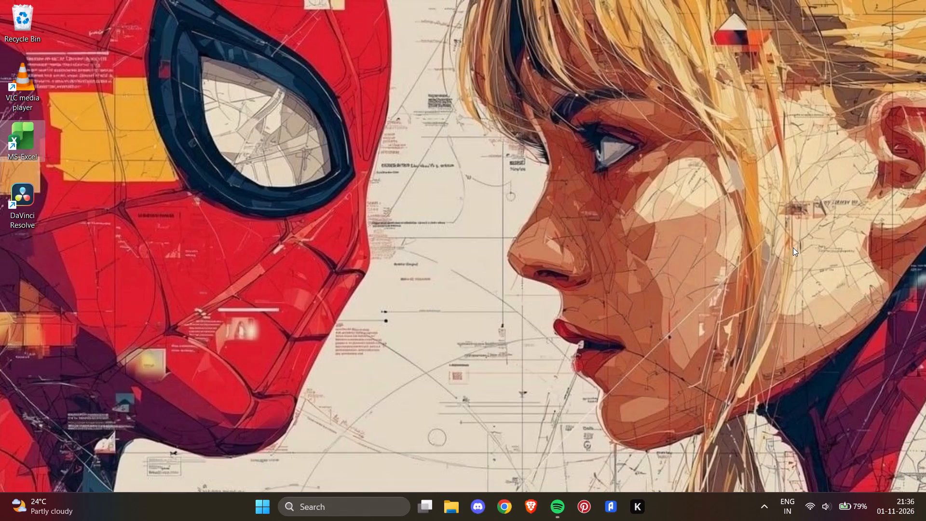
double_click(24, 136)
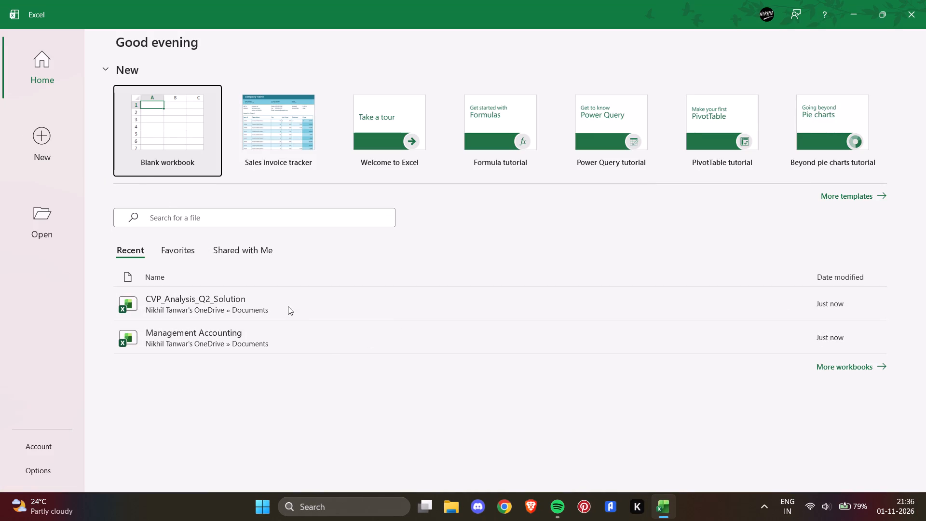
double_click(288, 306)
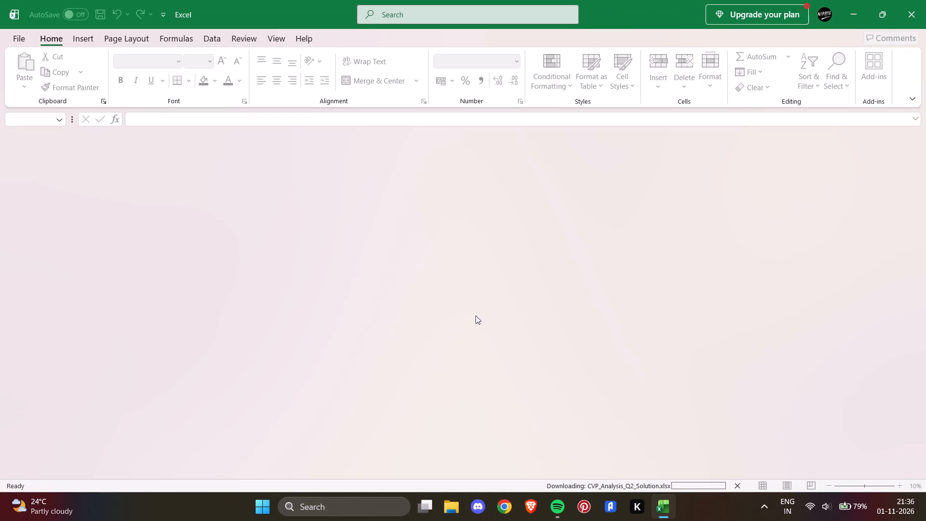
Add a new blank worksheet after the CVP Analysis - Q2 sheet.
scroll(482, 291, "right", 3)
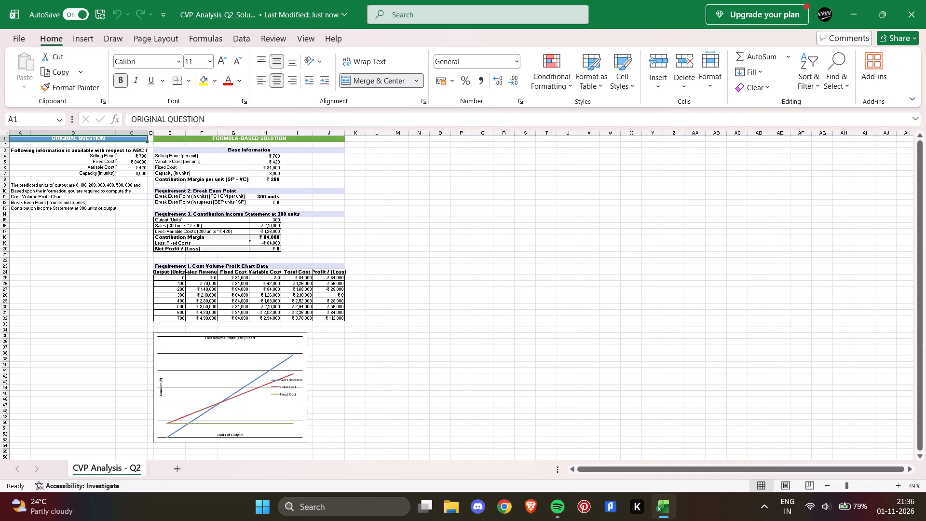
scroll(502, 302, "right", 7)
scroll(502, 302, "up", 4)
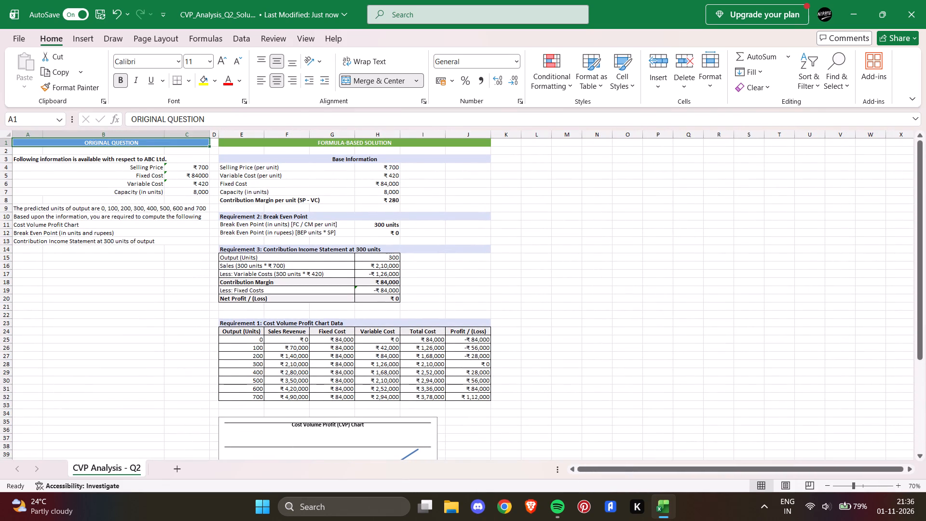
scroll(453, 302, "right", 1)
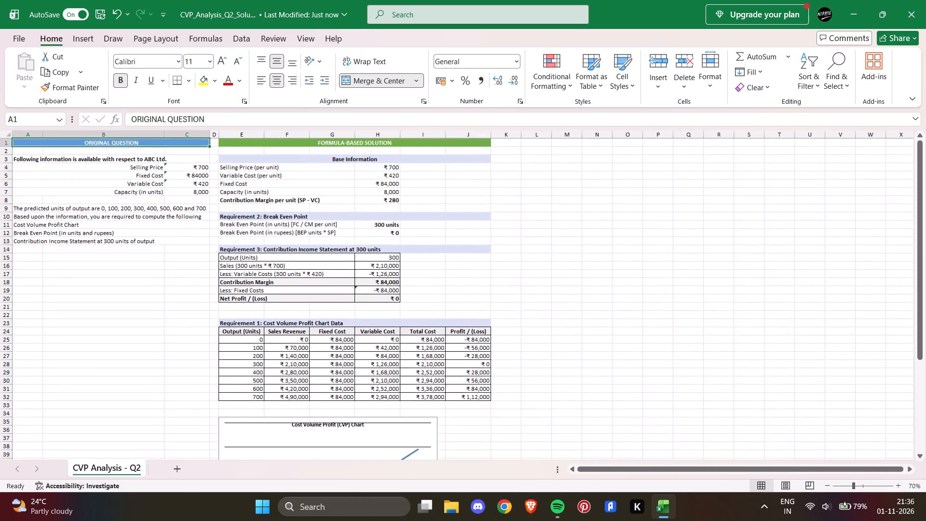
left_click(182, 474)
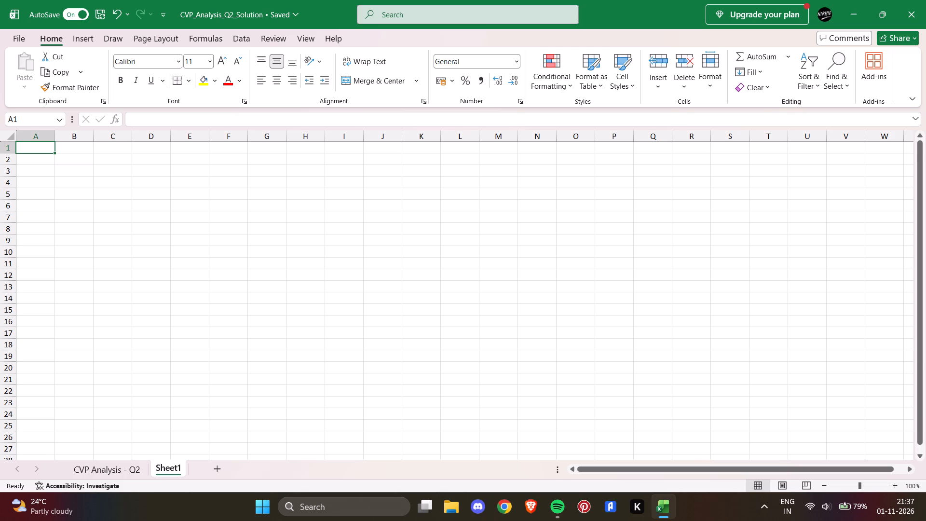
Preview the picture IMG_20261101_200818 from the Excel folder on drive D and insert it over the cells of the blank sheet.
left_click(88, 38)
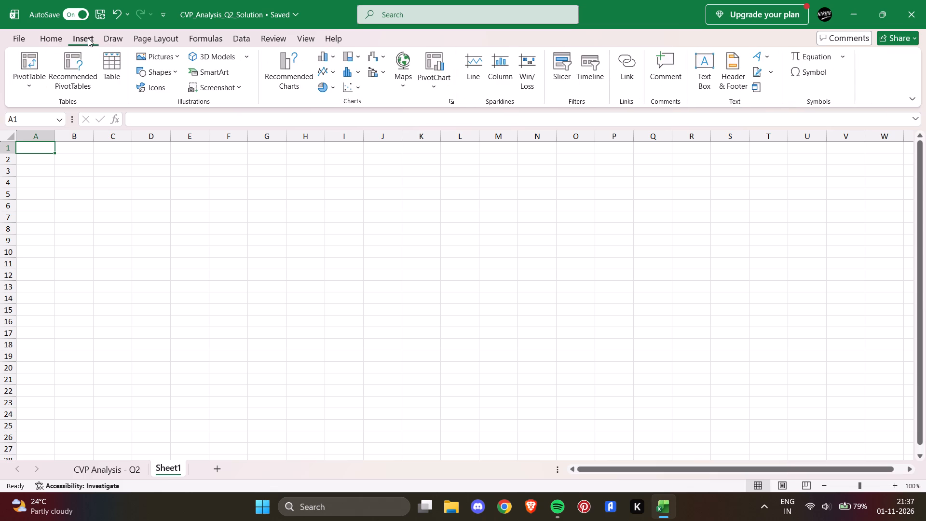
left_click(168, 59)
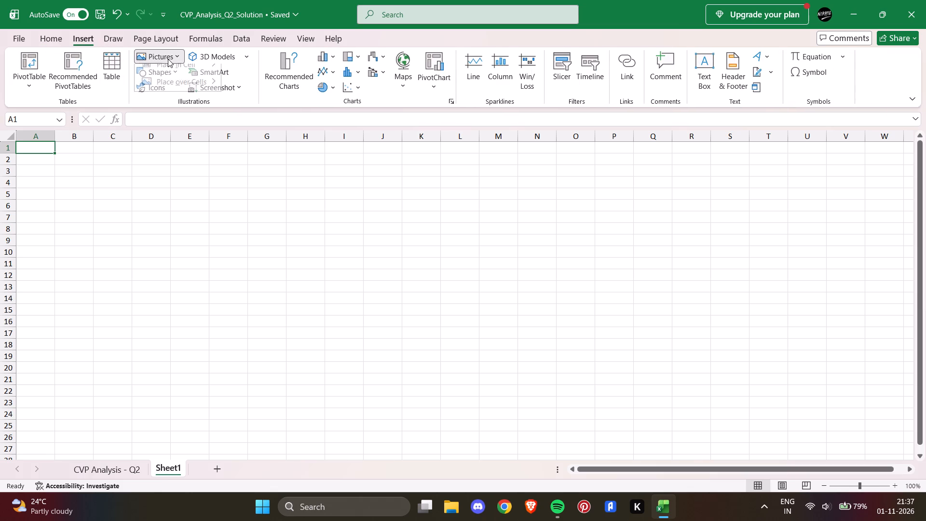
left_click(268, 110)
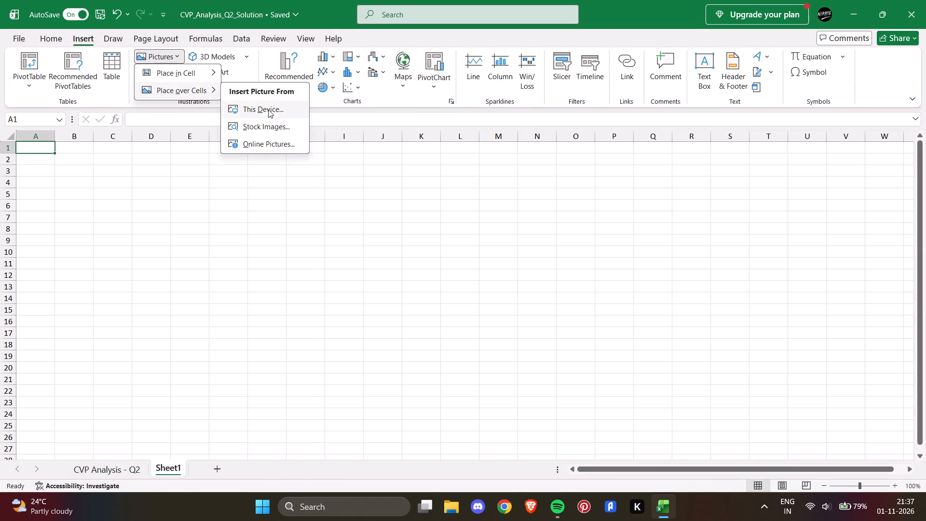
scroll(76, 202, "down", 4)
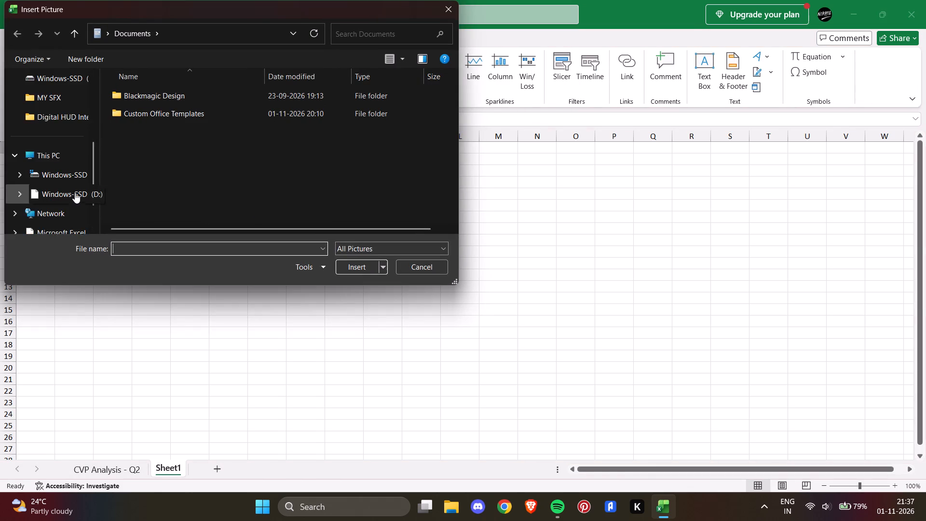
left_click(64, 157)
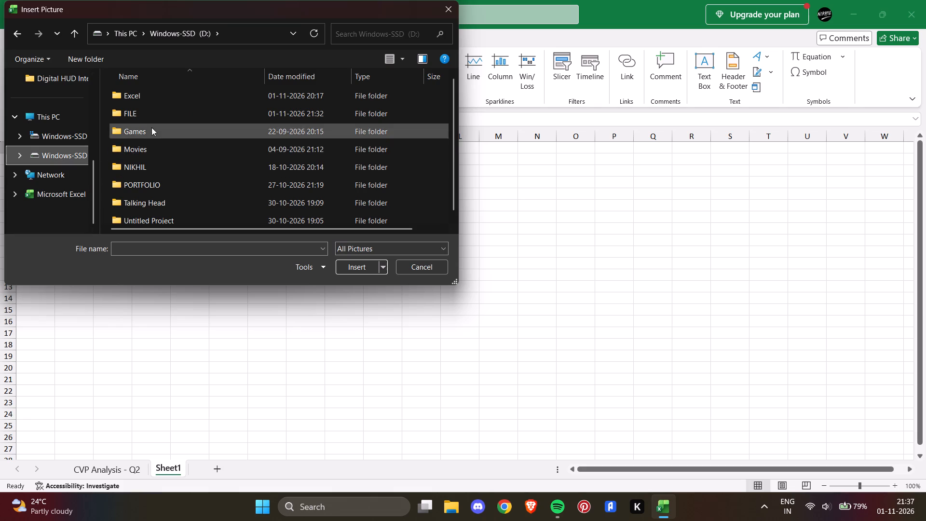
double_click(165, 95)
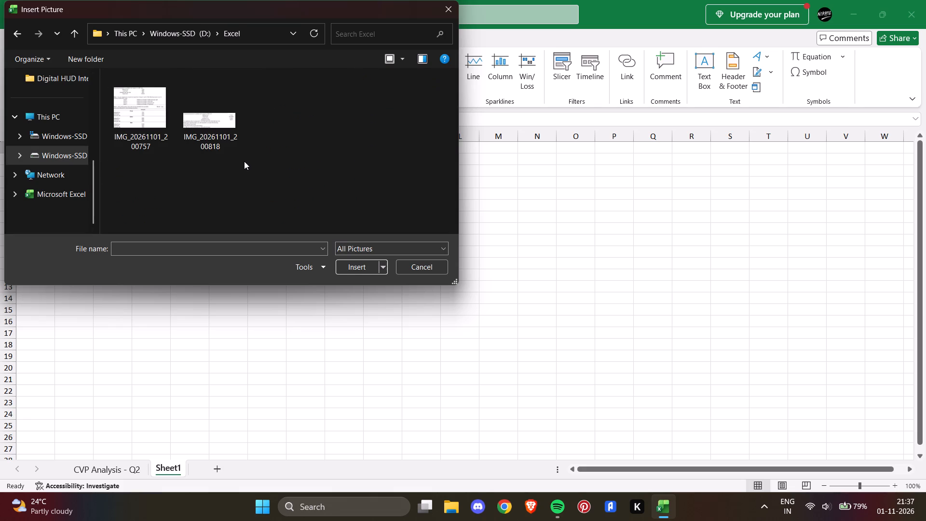
right_click(209, 124)
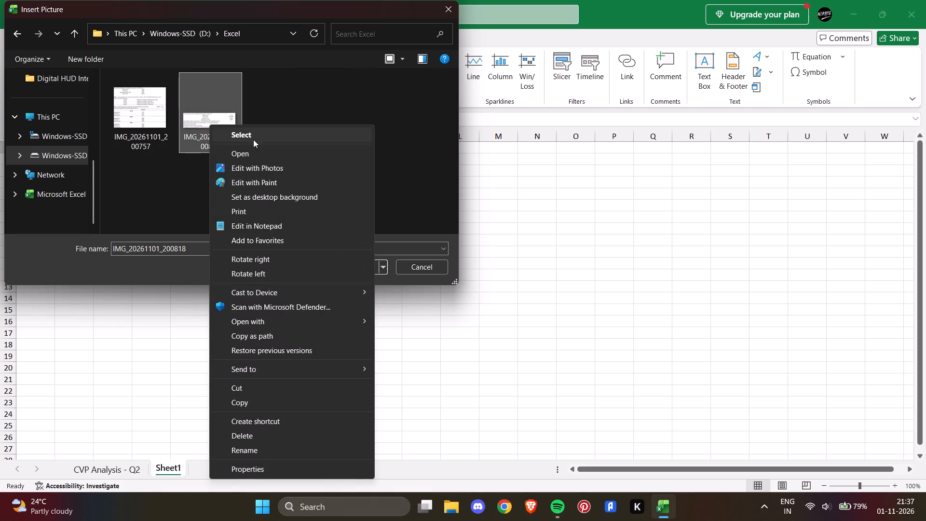
left_click(247, 150)
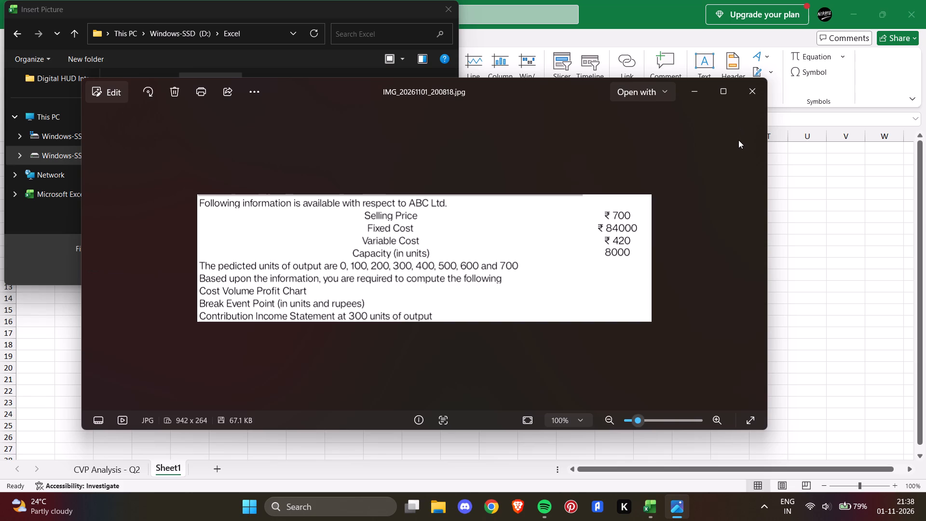
left_click(747, 93)
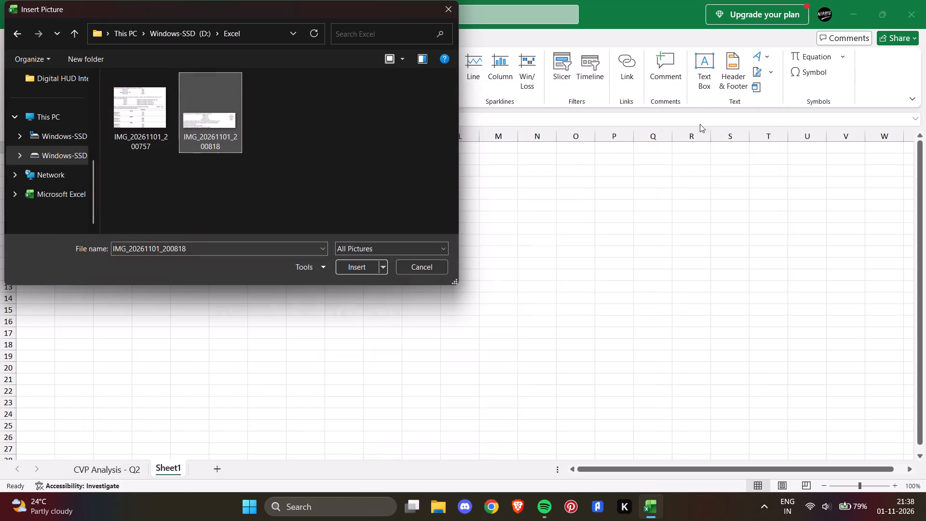
left_click(359, 266)
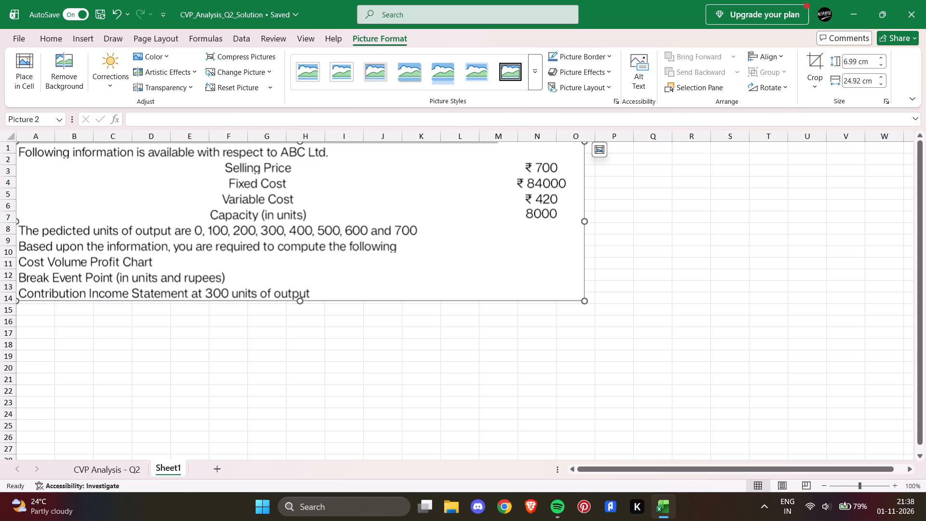
Move the question picture down along column A so its top edge sits in about row 4.
left_click_drag(333, 226, 317, 269)
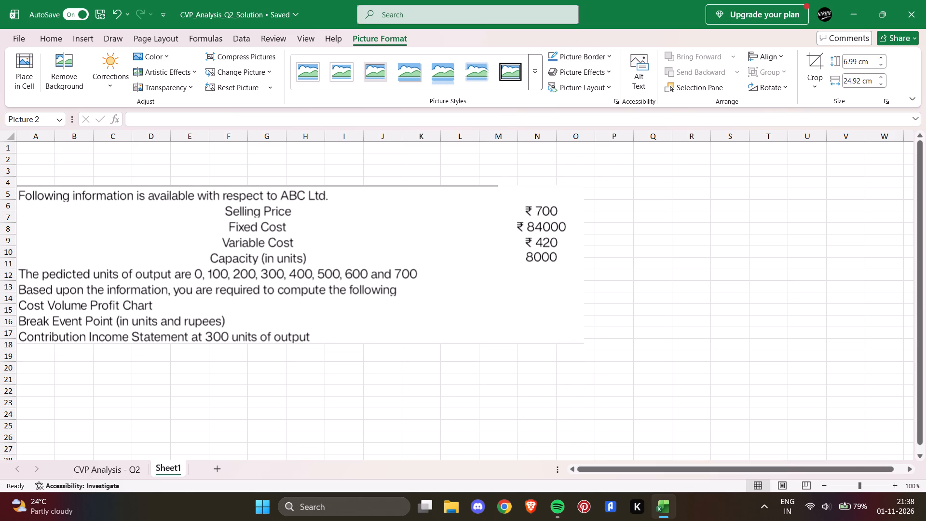
left_click_drag(317, 269, 304, 264)
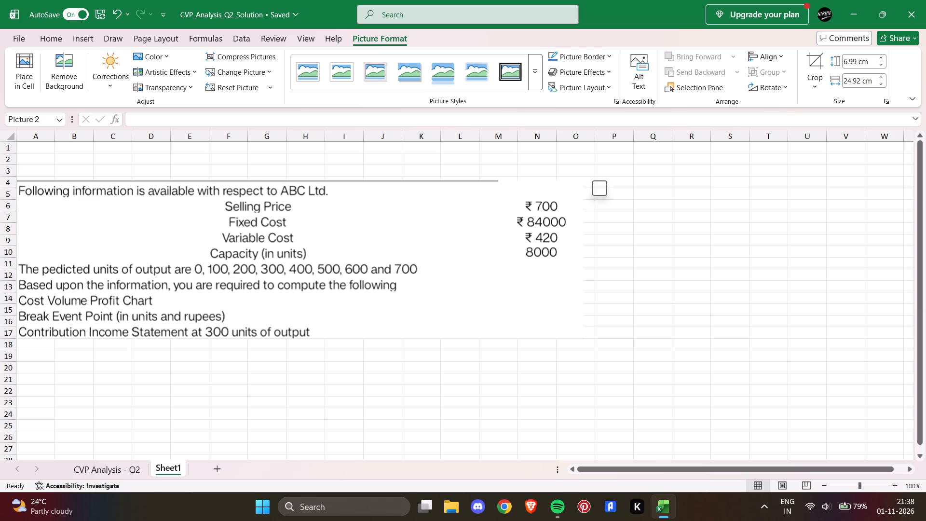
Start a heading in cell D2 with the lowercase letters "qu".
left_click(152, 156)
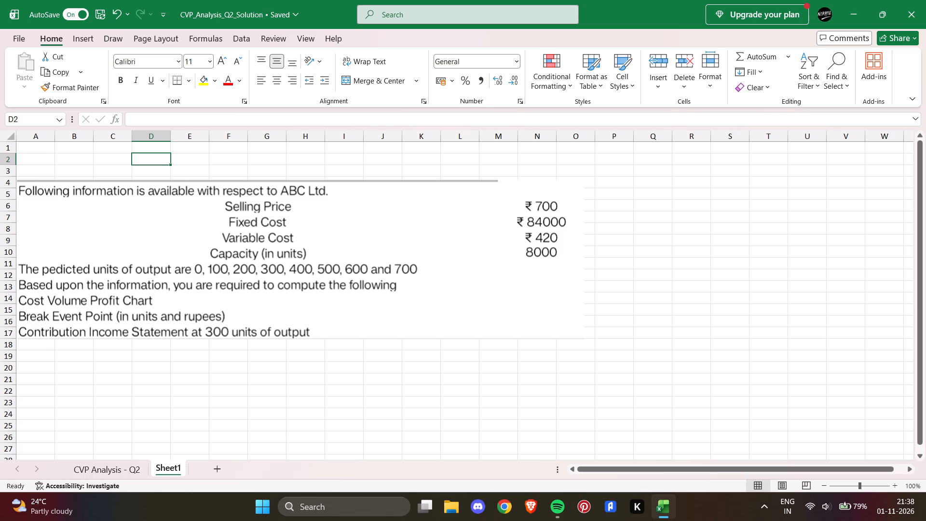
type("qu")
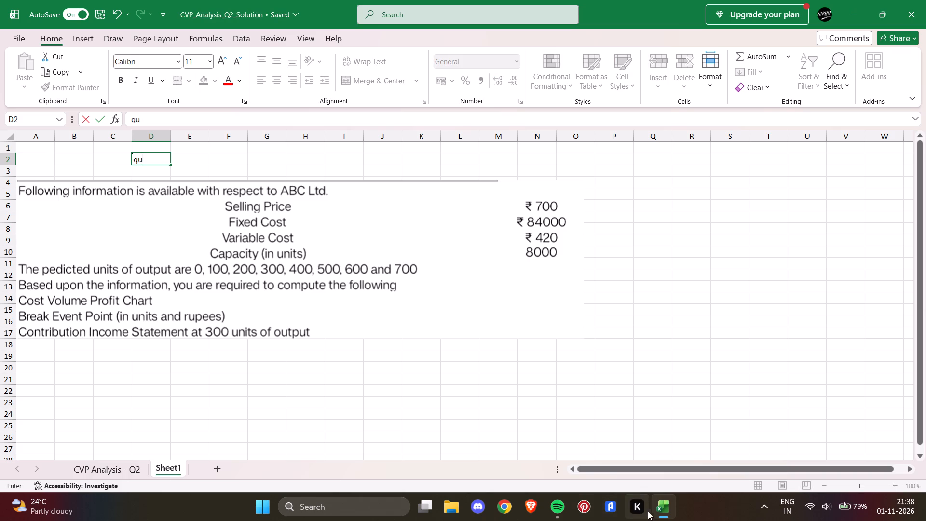
Open que-2.png from the FILE folder on drive D in File Explorer and examine its question and solution layout.
left_click(455, 507)
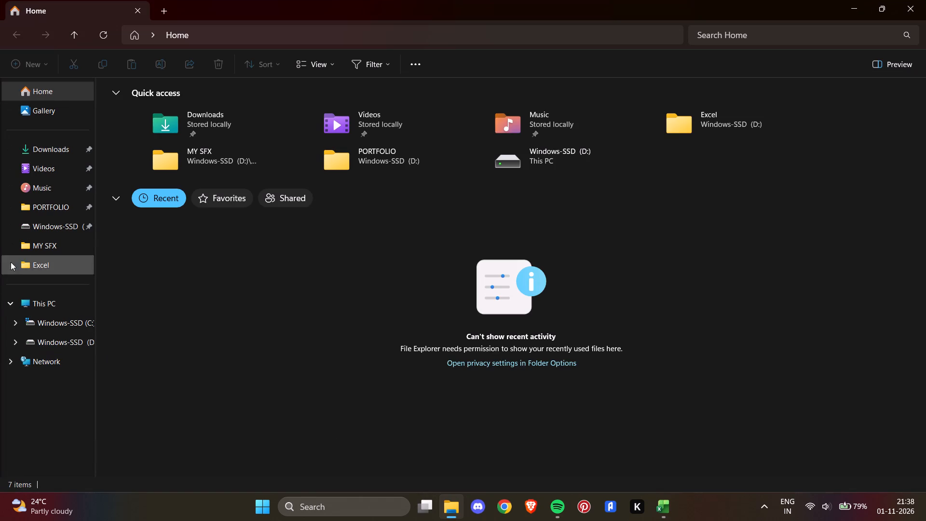
left_click(66, 339)
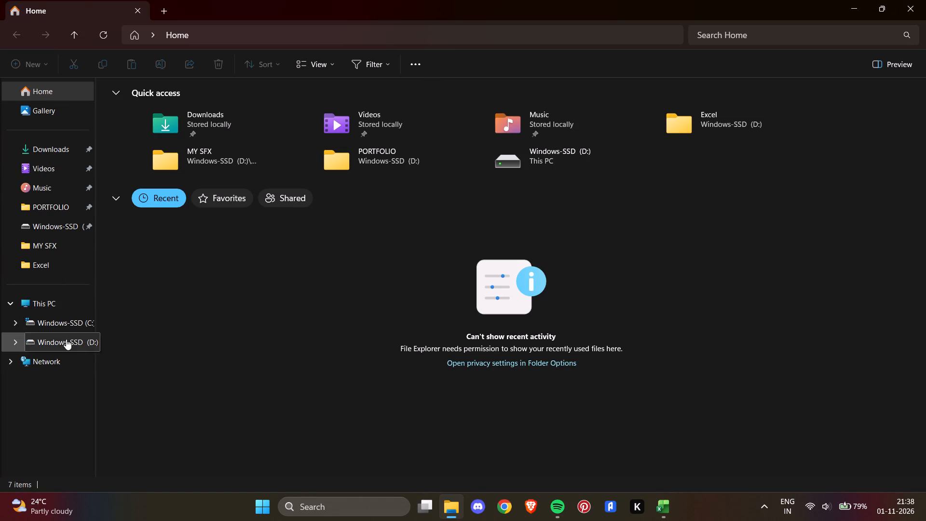
left_click(160, 113)
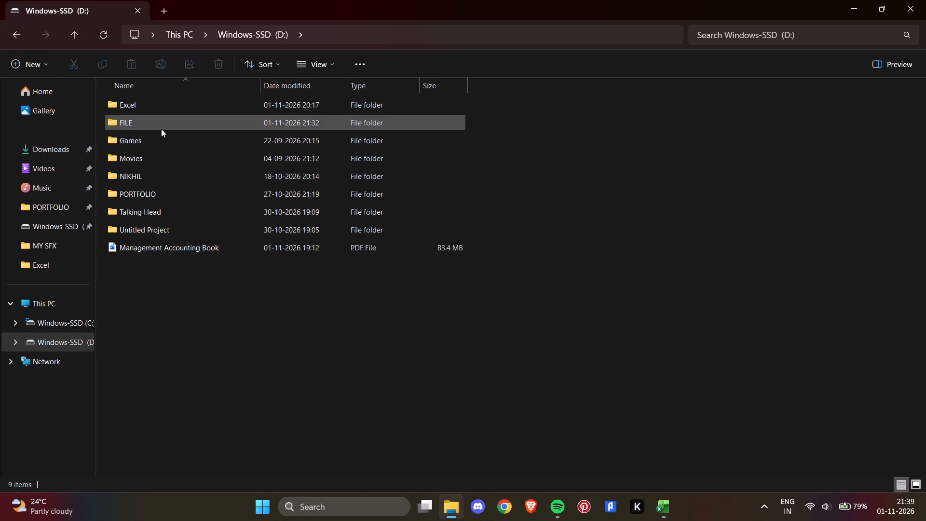
double_click(161, 129)
double_click(145, 137)
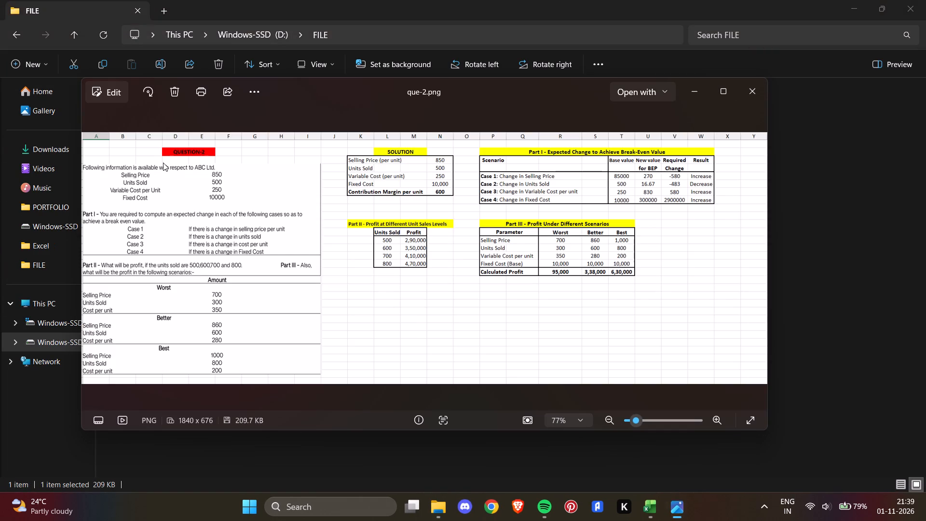
left_click(924, 4)
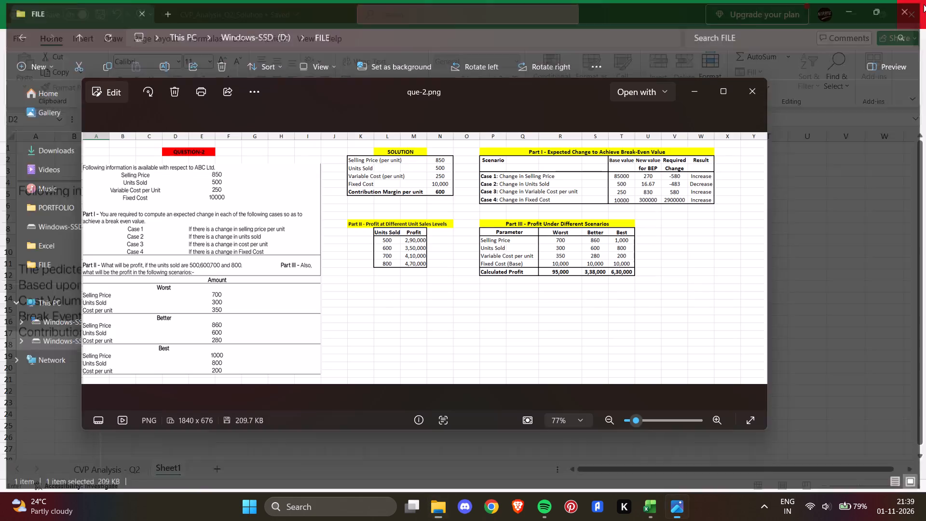
left_click(763, 86)
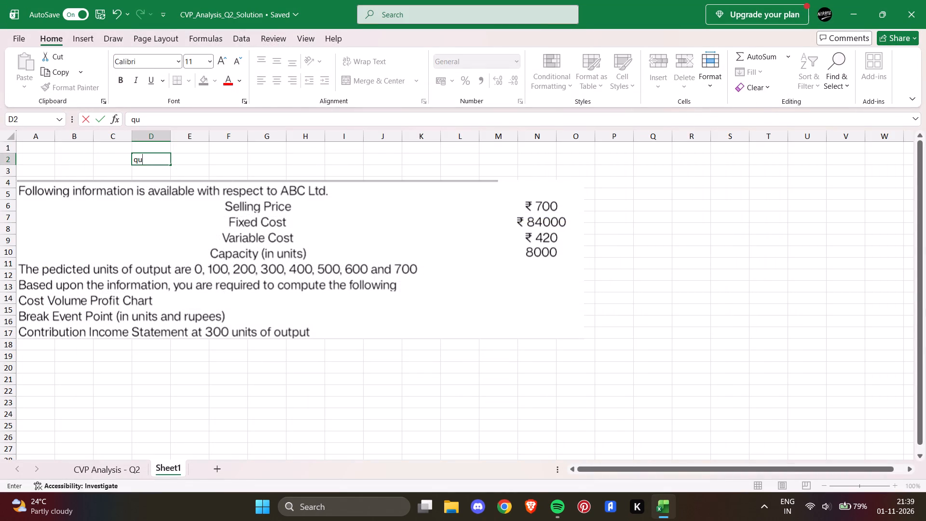
Replace the unfinished text in cell D2 with the heading QUESTION-1.
key("BackSpace")
key("BackSpace")
type("QUESTION")
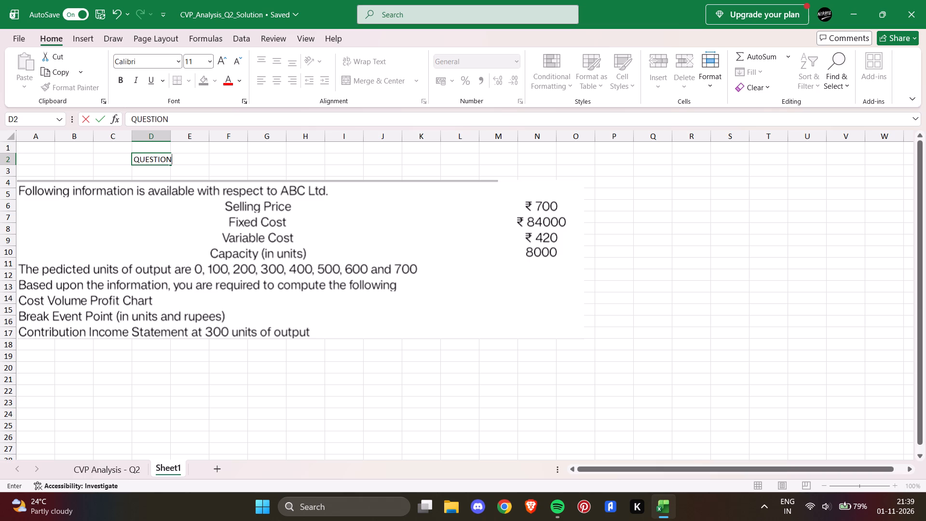
type("-1")
left_click(118, 158)
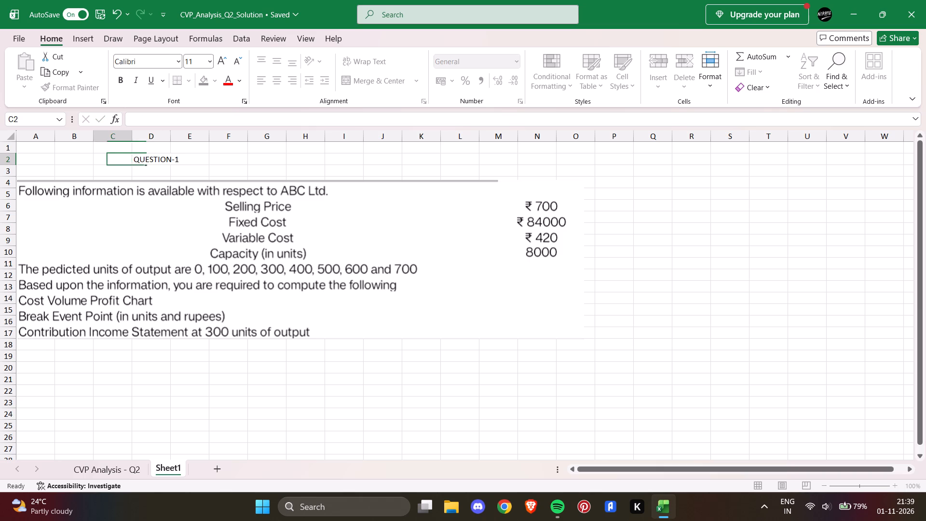
Format the QUESTION-1 heading across D2:E2 as bold with a red fill, merged and centered.
left_click_drag(136, 158, 192, 160)
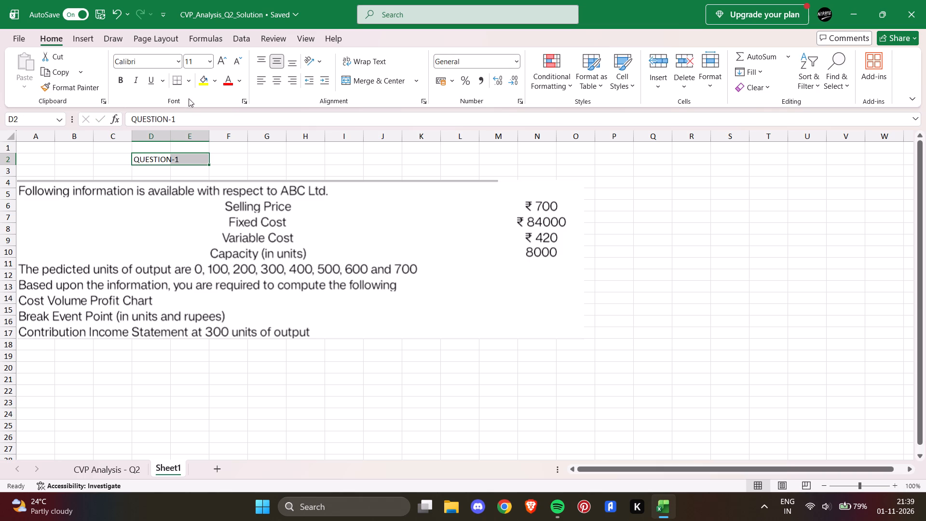
left_click(121, 78)
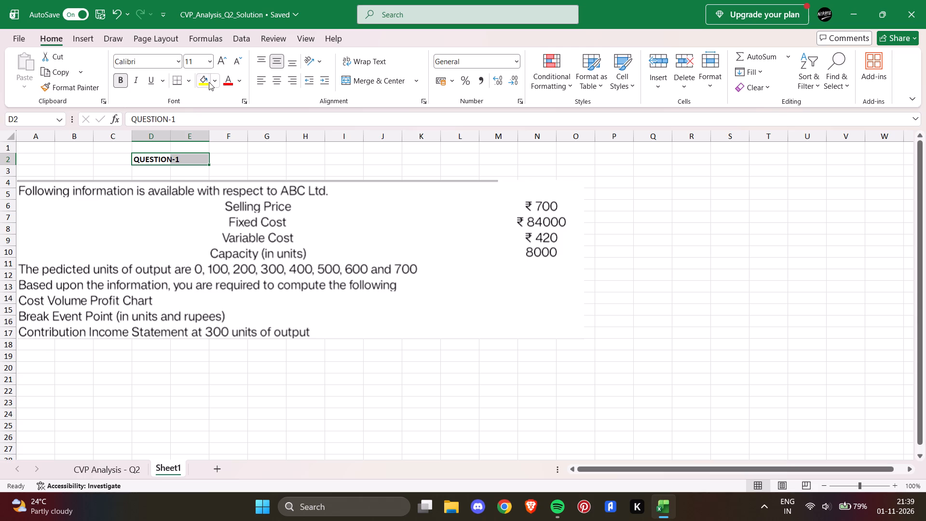
left_click(217, 82)
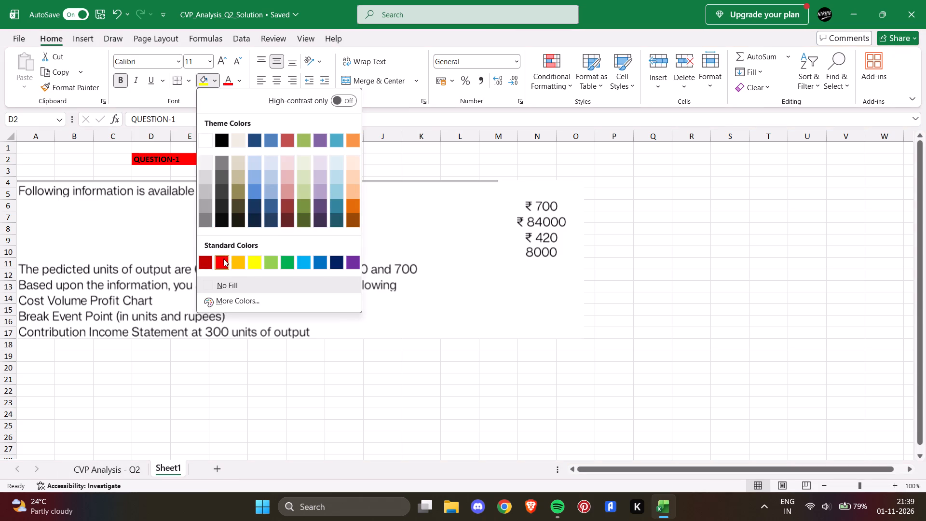
left_click(223, 259)
left_click(381, 81)
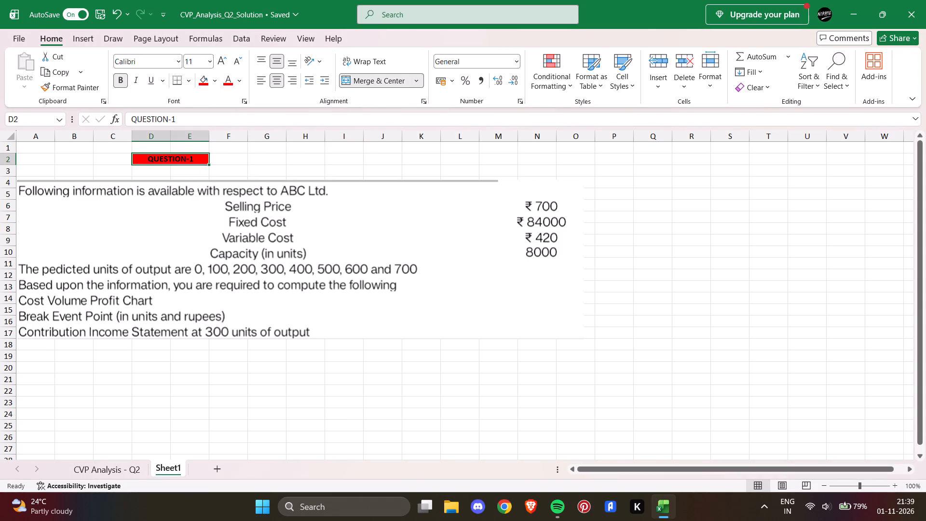
left_click(151, 169)
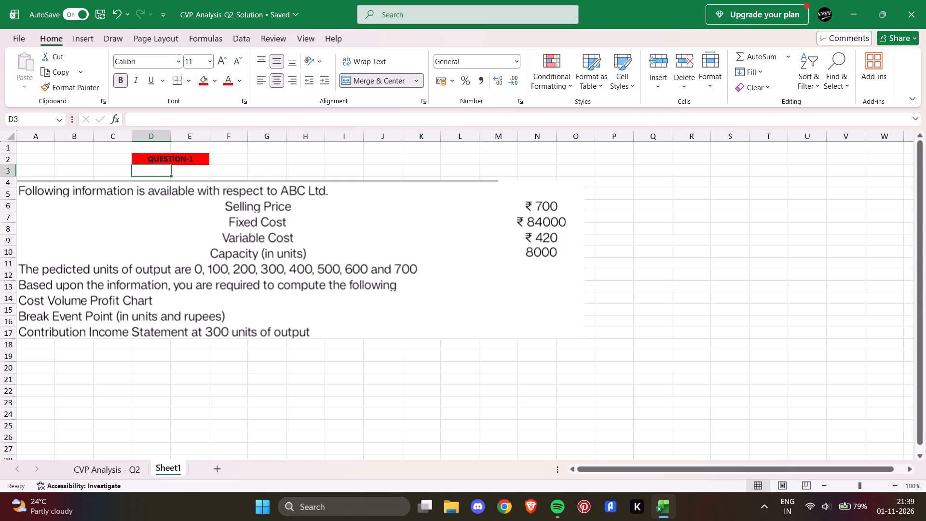
scroll(204, 168, "up", 2)
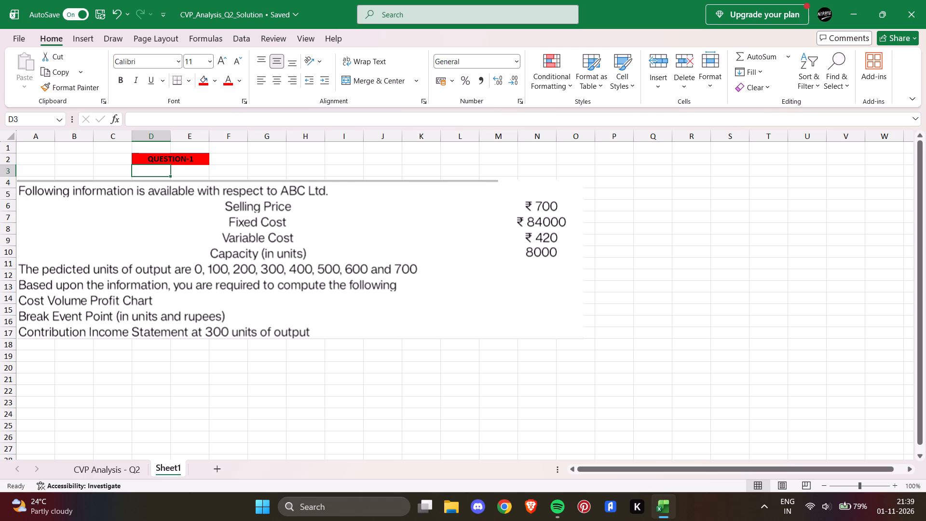
Enter the title CVP Analysis in cell H1.
left_click(310, 147)
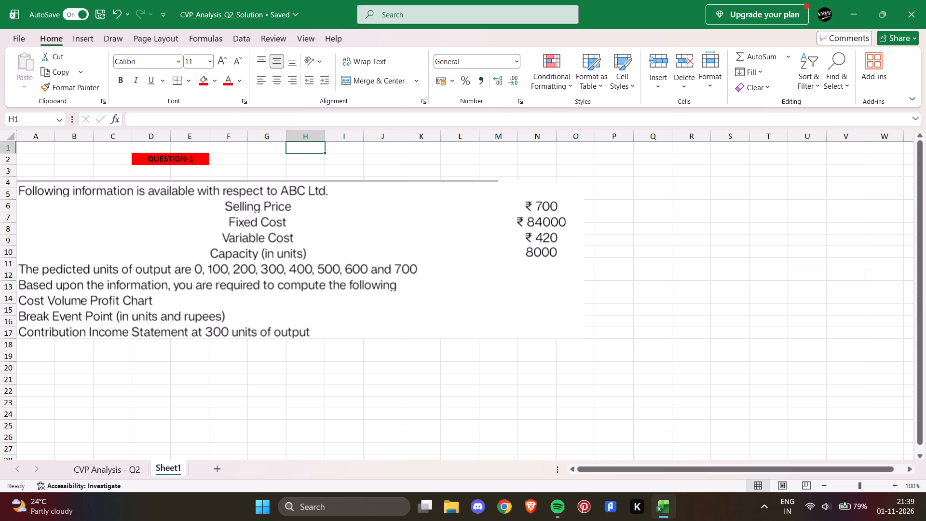
key("c")
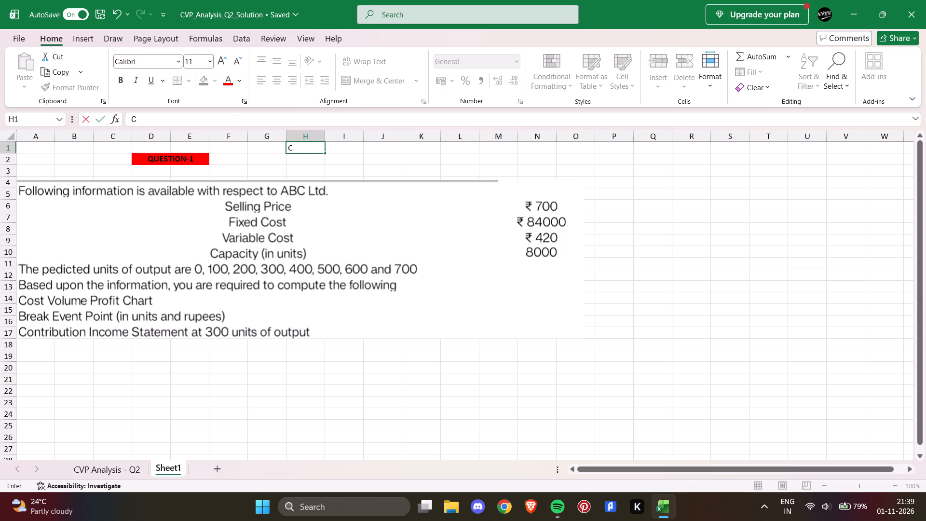
type("VP")
key("space")
type("AN")
key("BackSpace")
type("nalysis")
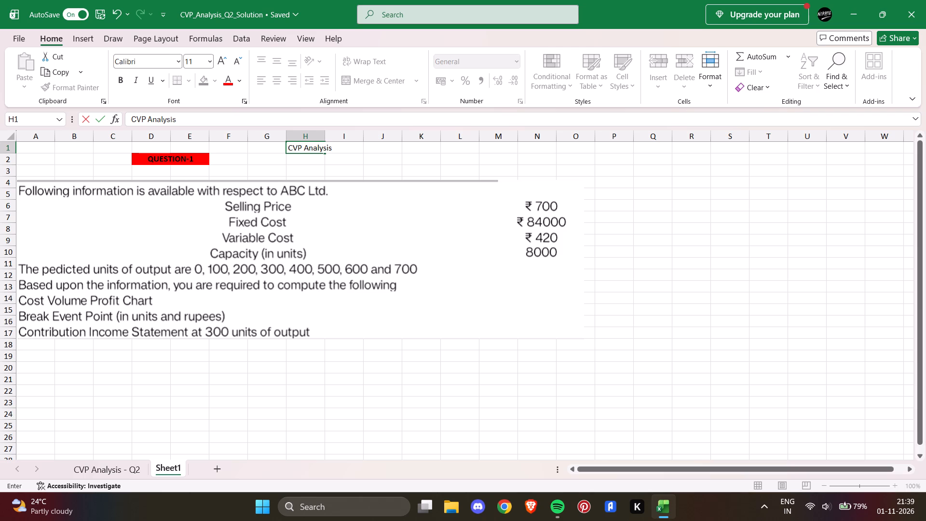
scroll(371, 200, "down", 1)
scroll(371, 200, "up", 2)
left_click(386, 239)
left_click(633, 242)
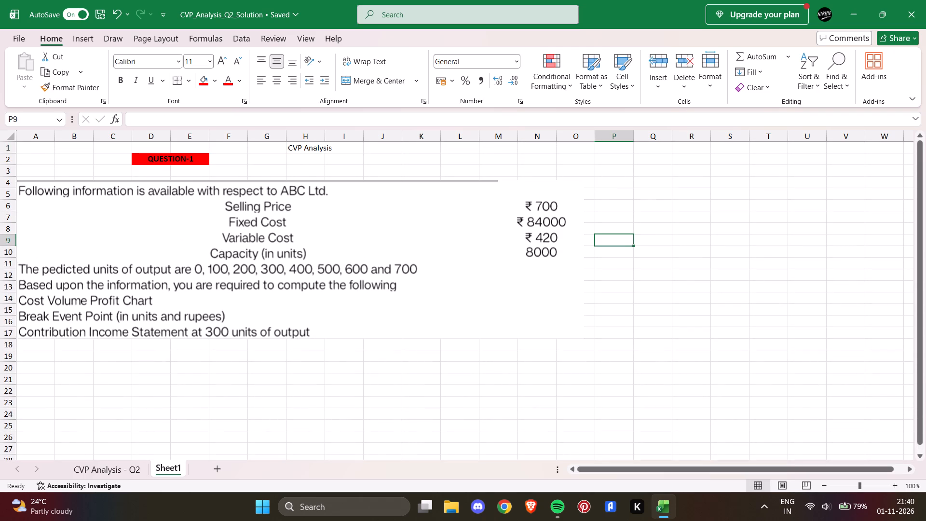
Nudge the question picture slightly upward, keeping its edge along column A.
left_click_drag(282, 244, 264, 243)
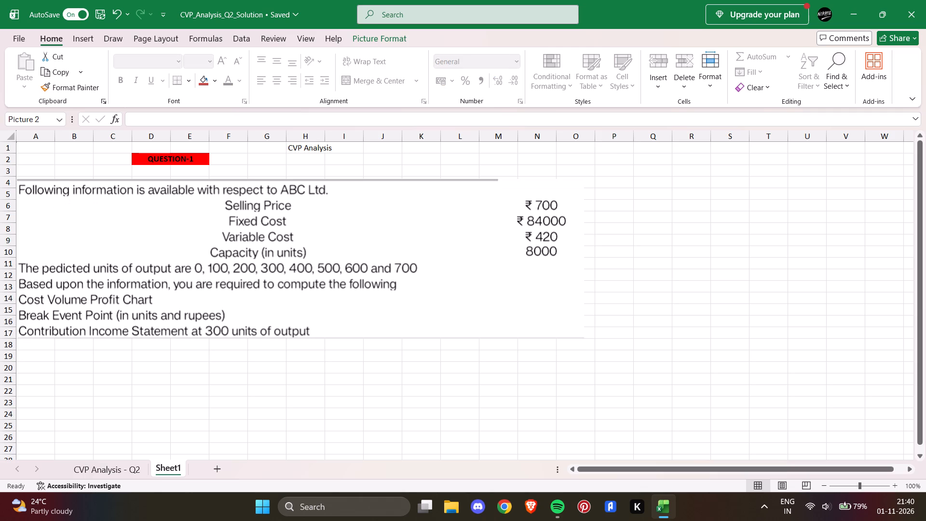
left_click_drag(264, 243, 263, 240)
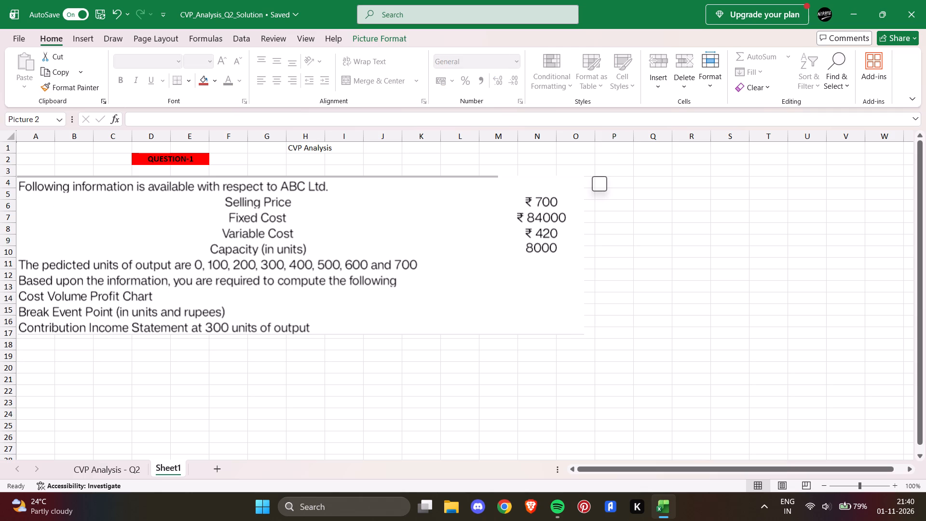
Merge and center the CVP Analysis title across H1:I1 with a red fill and font size 14.
left_click(317, 151)
left_click_drag(320, 150, 354, 150)
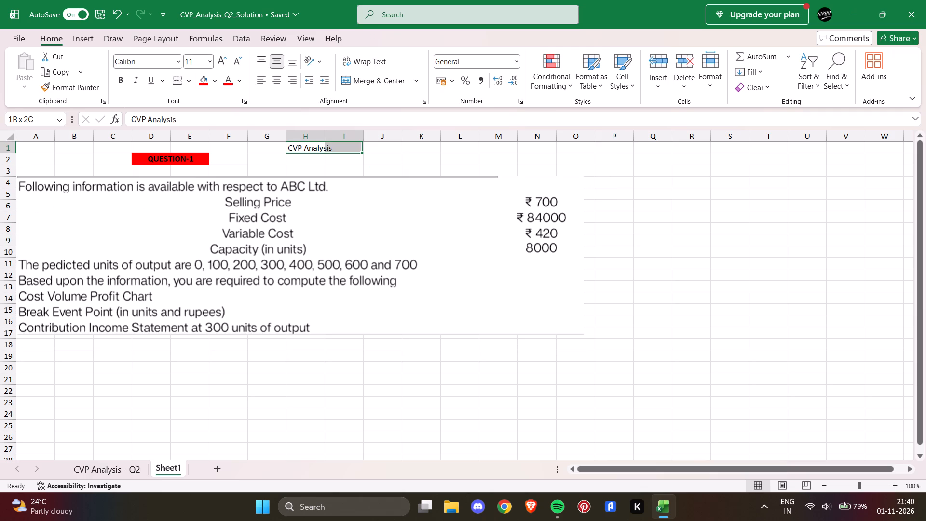
left_click_drag(354, 150, 358, 150)
left_click(207, 79)
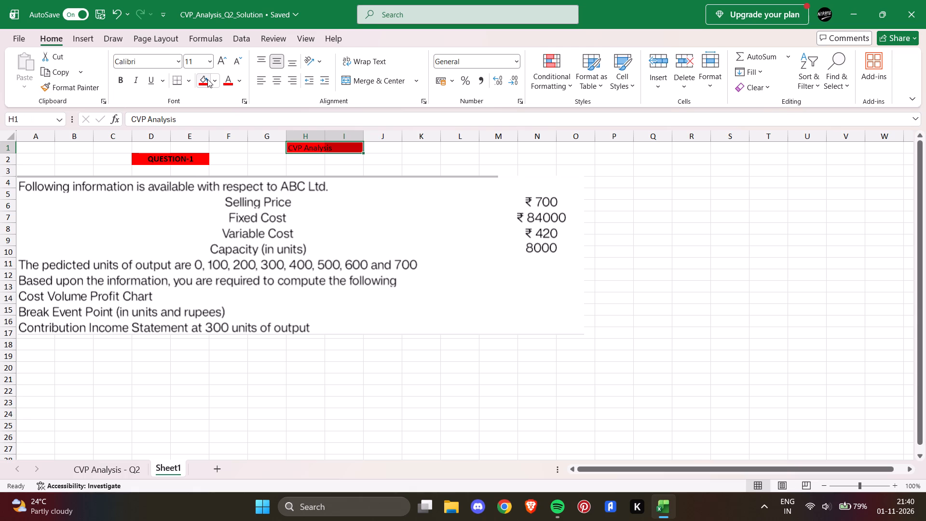
left_click(207, 64)
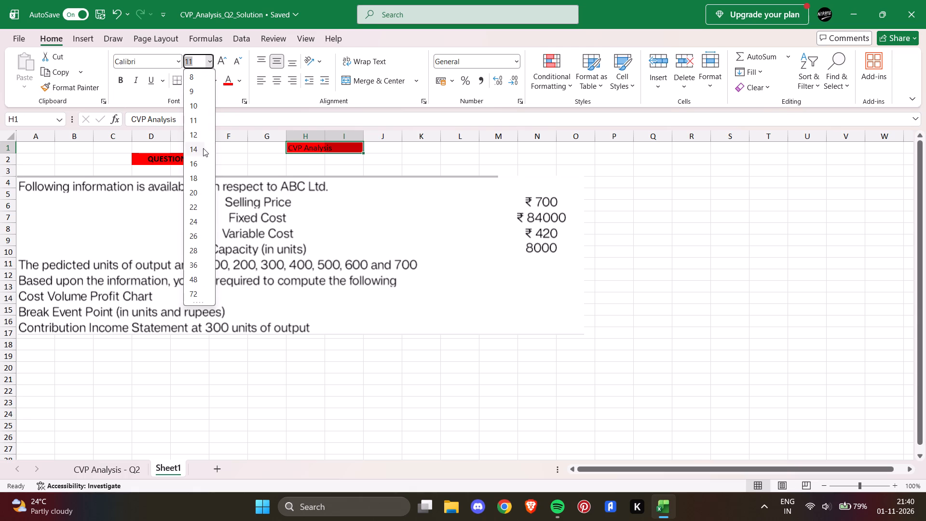
left_click(201, 148)
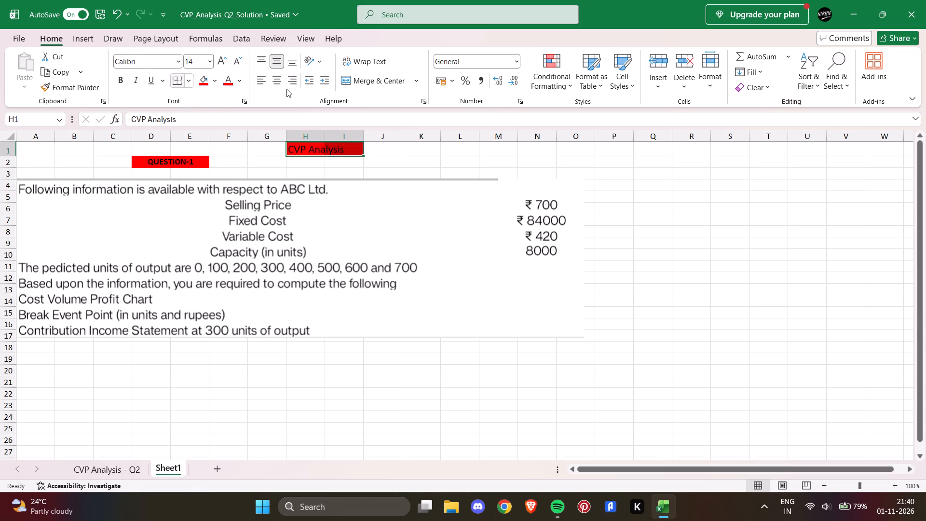
left_click(369, 82)
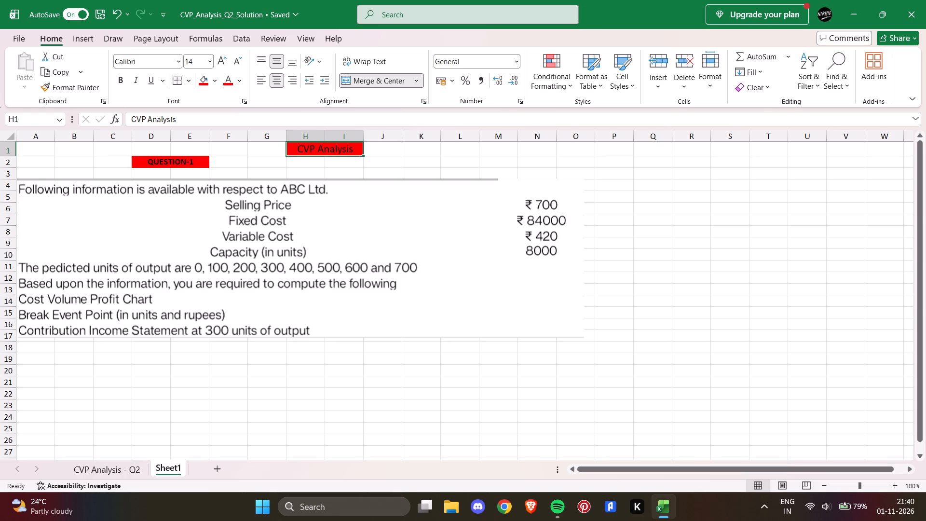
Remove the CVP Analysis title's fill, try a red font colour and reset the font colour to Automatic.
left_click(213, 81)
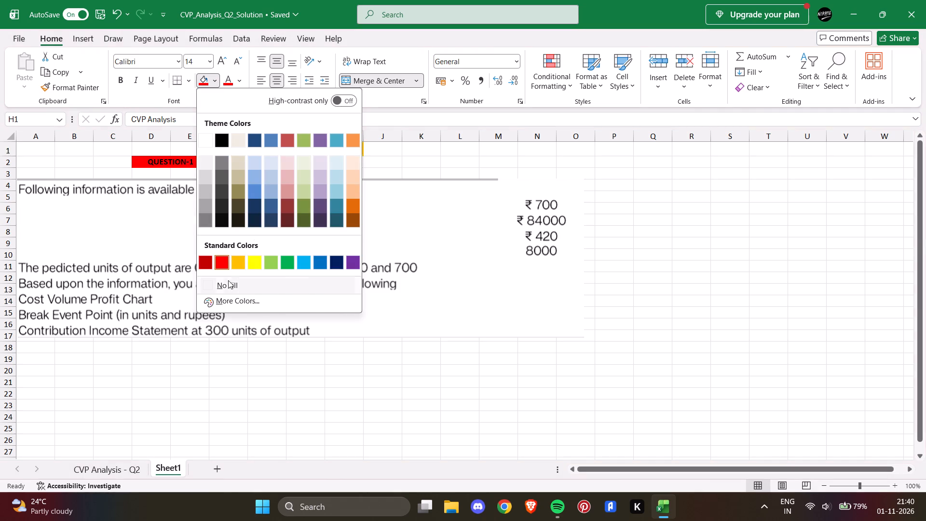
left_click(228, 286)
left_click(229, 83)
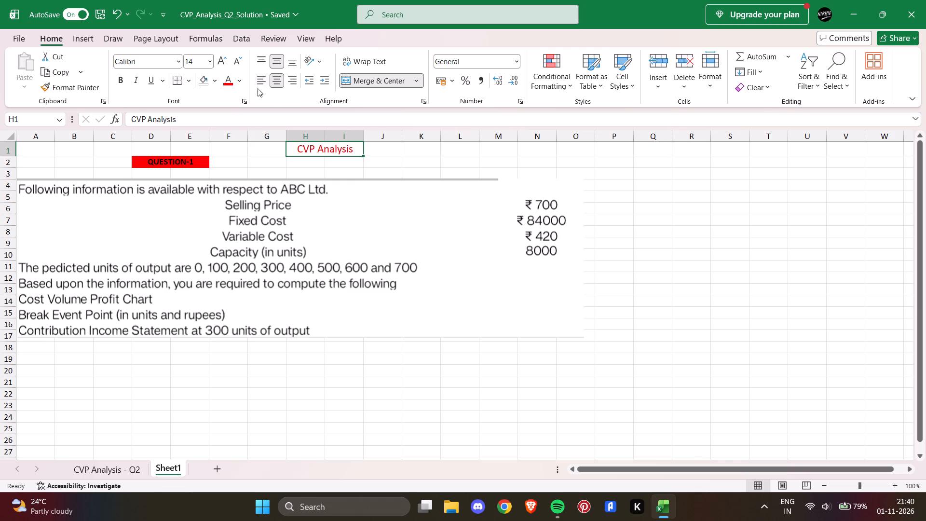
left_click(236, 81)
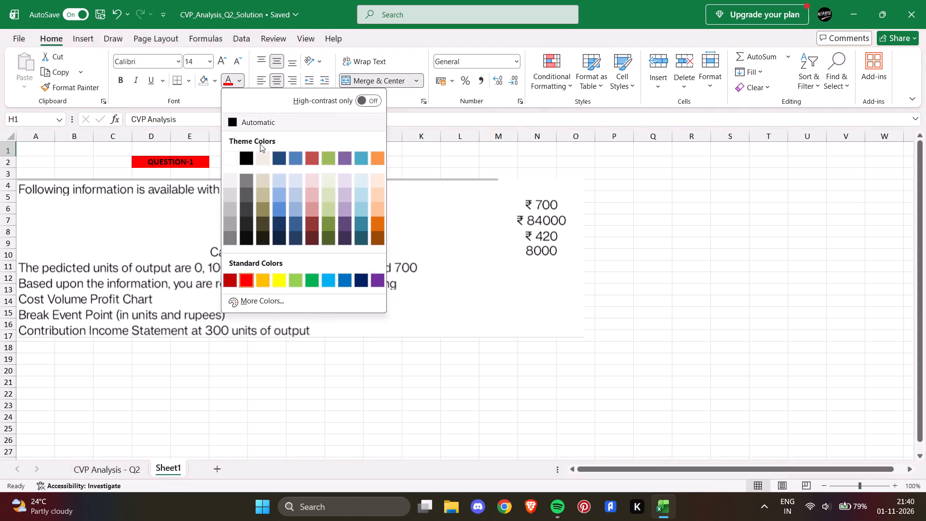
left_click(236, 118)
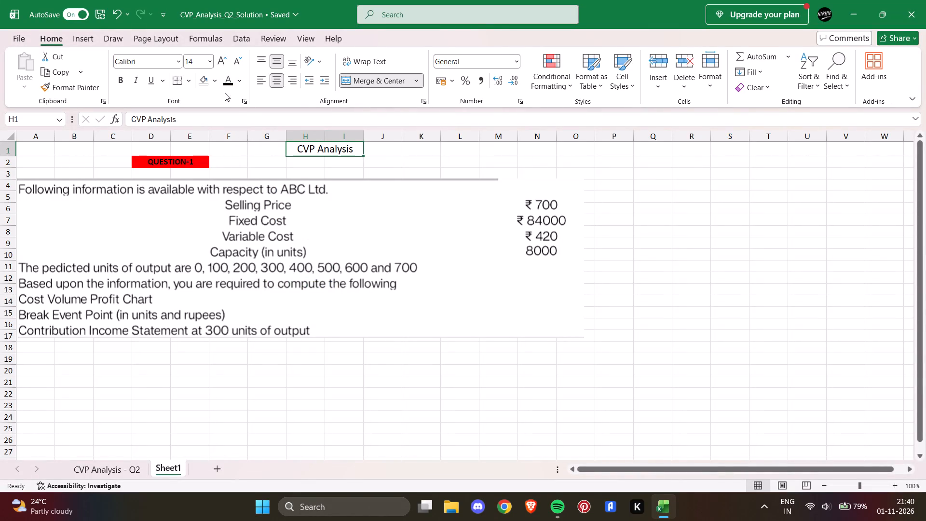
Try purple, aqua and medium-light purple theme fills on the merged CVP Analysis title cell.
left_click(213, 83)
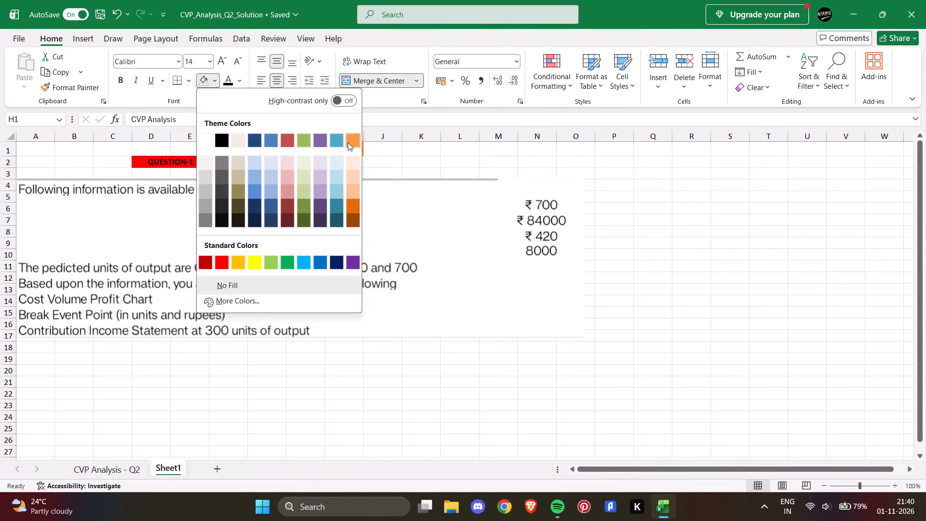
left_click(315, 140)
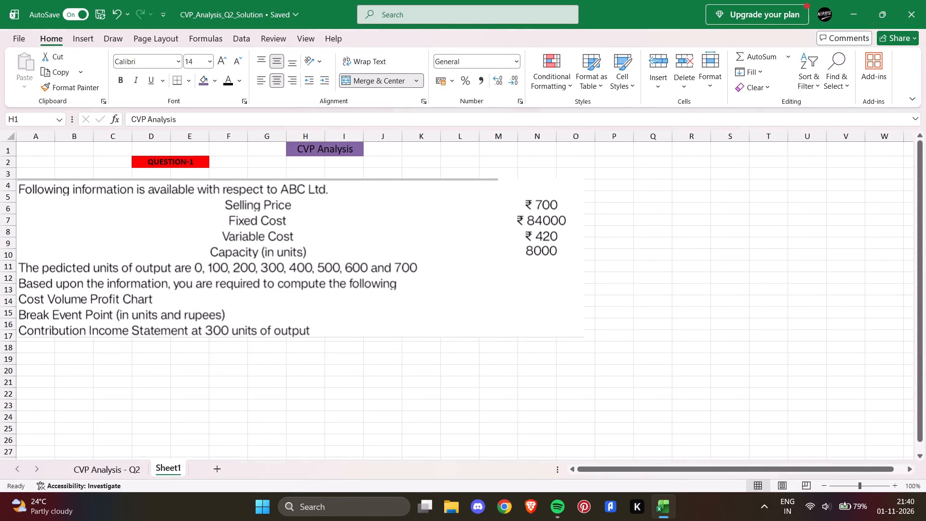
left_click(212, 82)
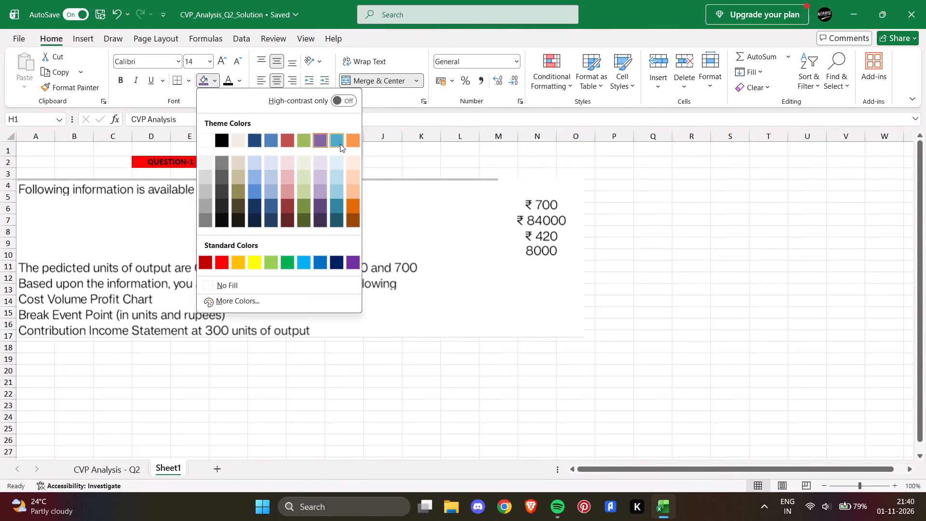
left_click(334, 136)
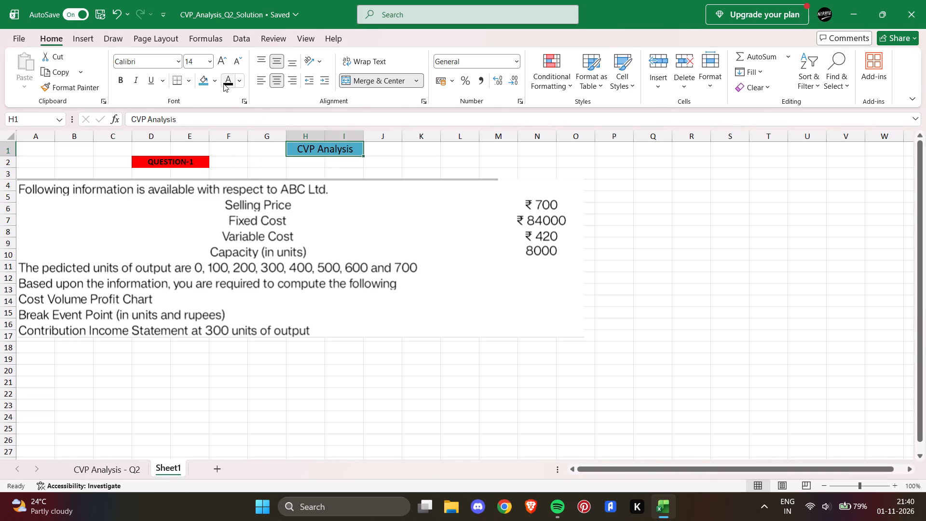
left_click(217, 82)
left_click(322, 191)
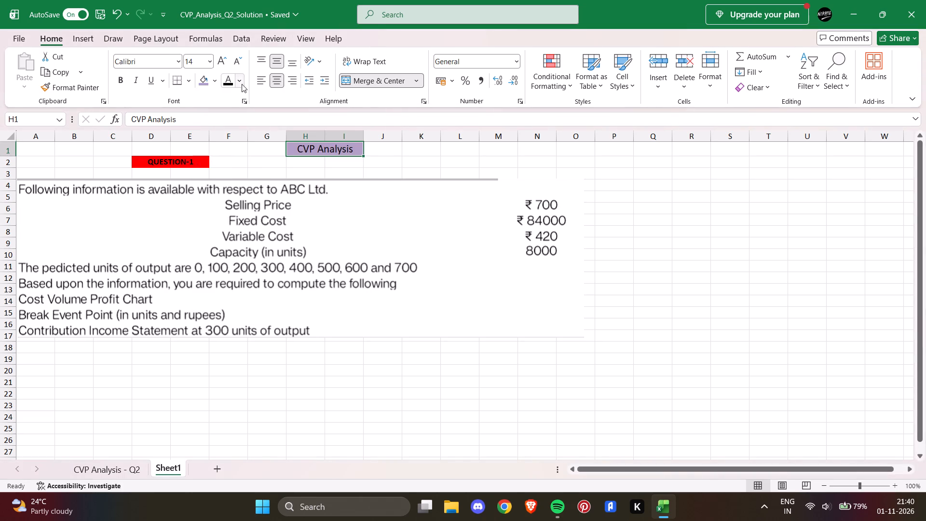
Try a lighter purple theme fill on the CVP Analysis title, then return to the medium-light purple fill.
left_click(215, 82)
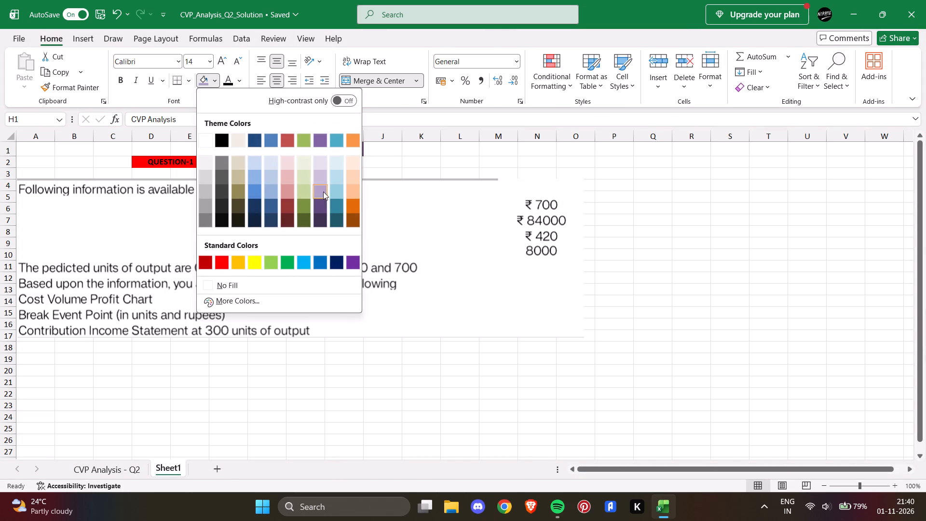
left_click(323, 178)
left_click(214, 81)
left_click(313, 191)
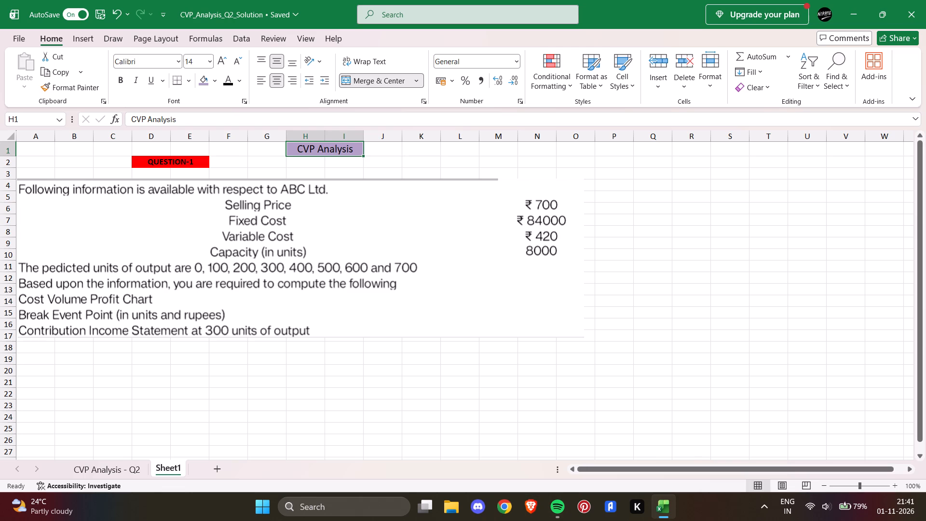
Narrow the ABC Ltd. question picture so that it spans columns A to J.
left_click_drag(581, 265, 543, 264)
left_click_drag(584, 259, 582, 258)
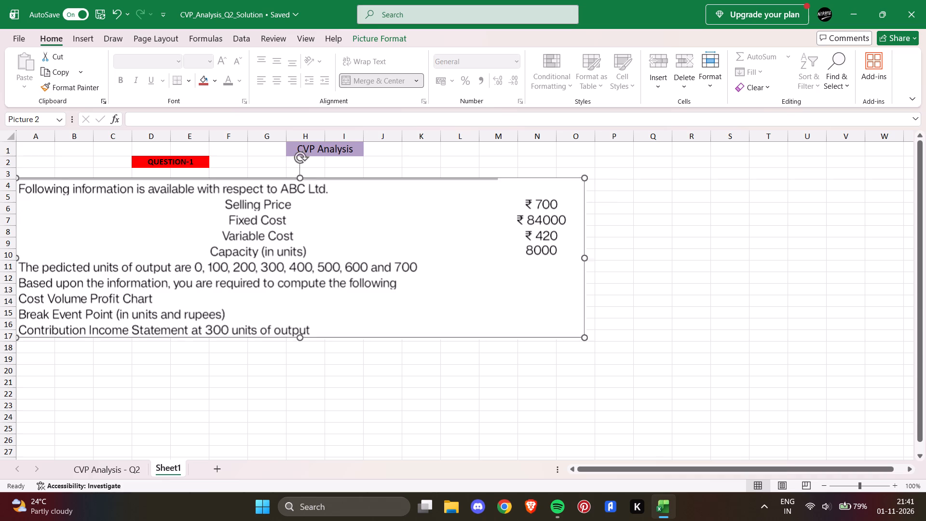
left_click_drag(582, 258, 411, 261)
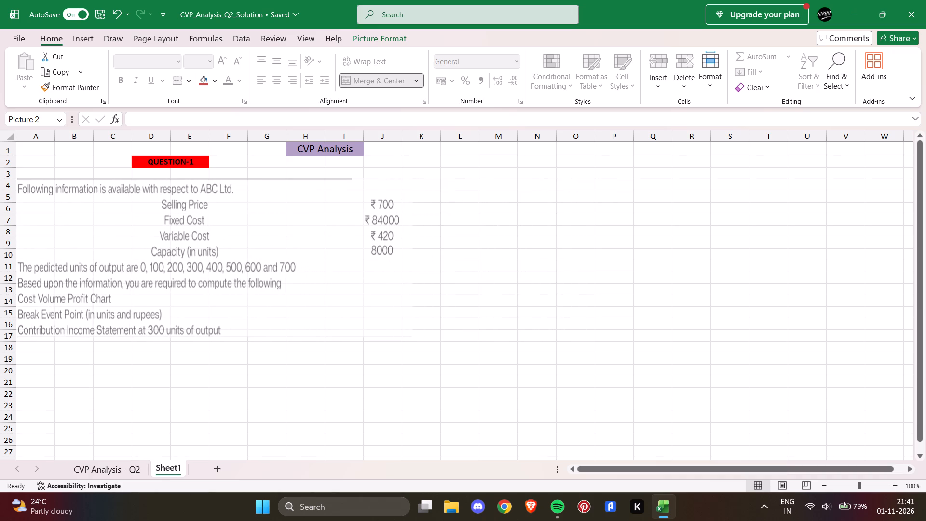
left_click_drag(411, 261, 405, 282)
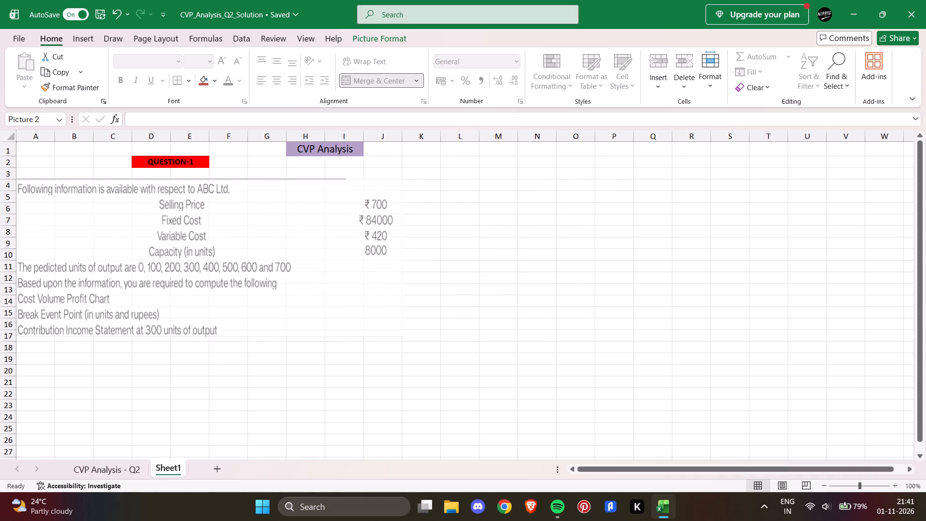
left_click_drag(405, 282, 399, 290)
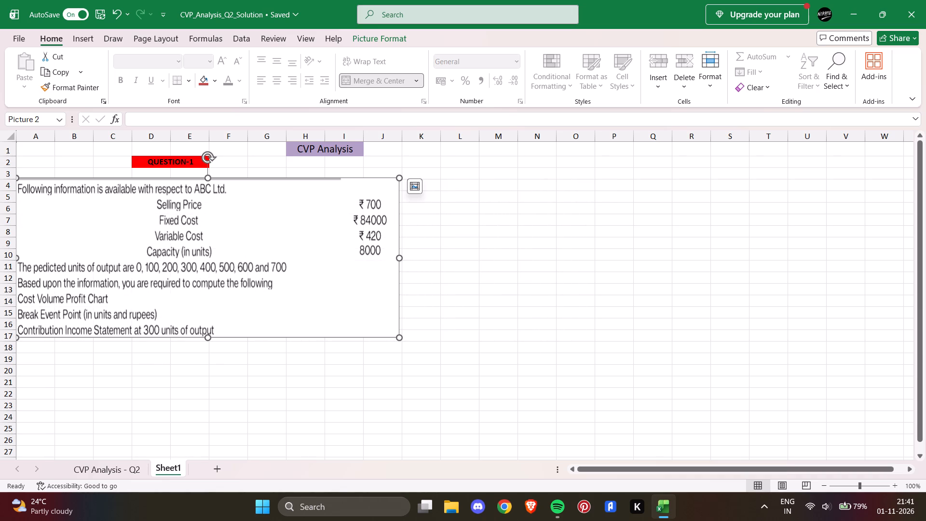
left_click(400, 262)
left_click_drag(400, 260, 404, 262)
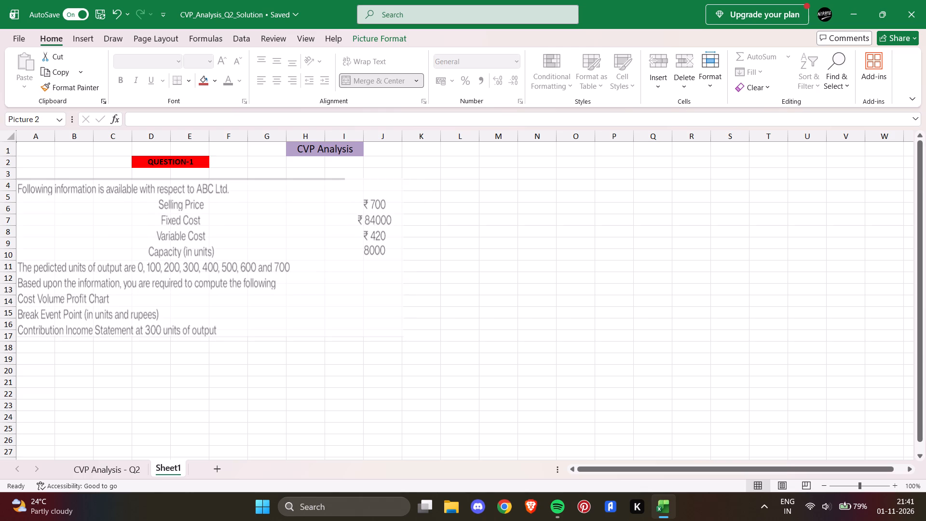
left_click_drag(404, 262, 400, 267)
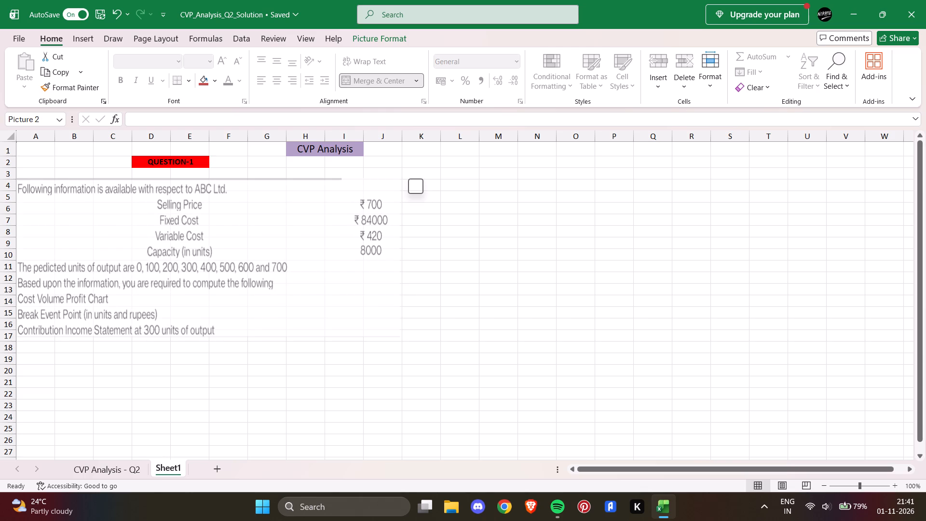
Stretch the question picture downward so that it ends at the bottom of row 18.
left_click_drag(209, 337, 208, 346)
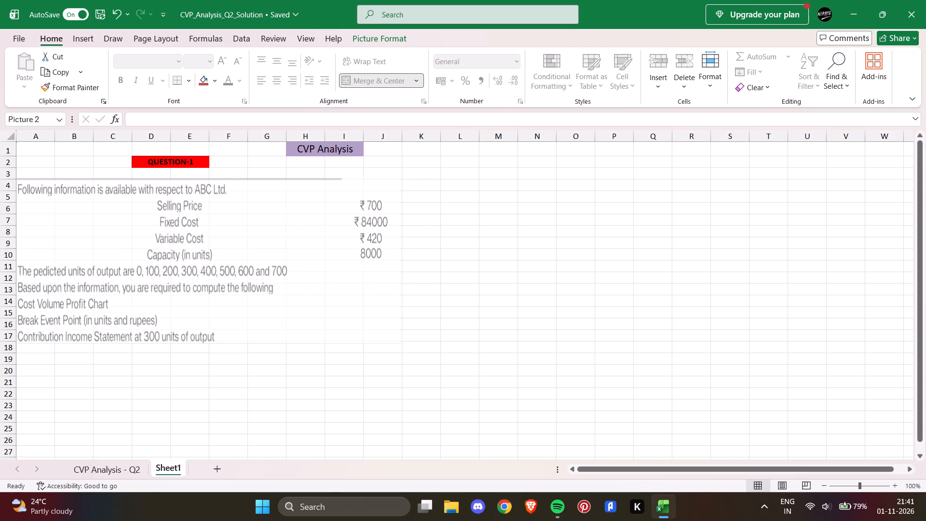
left_click_drag(208, 346, 207, 367)
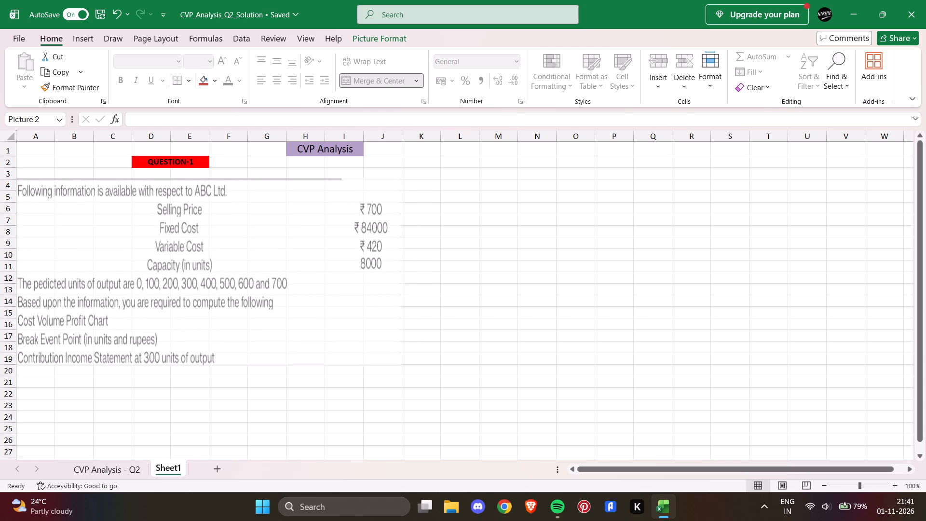
left_click_drag(207, 367, 215, 349)
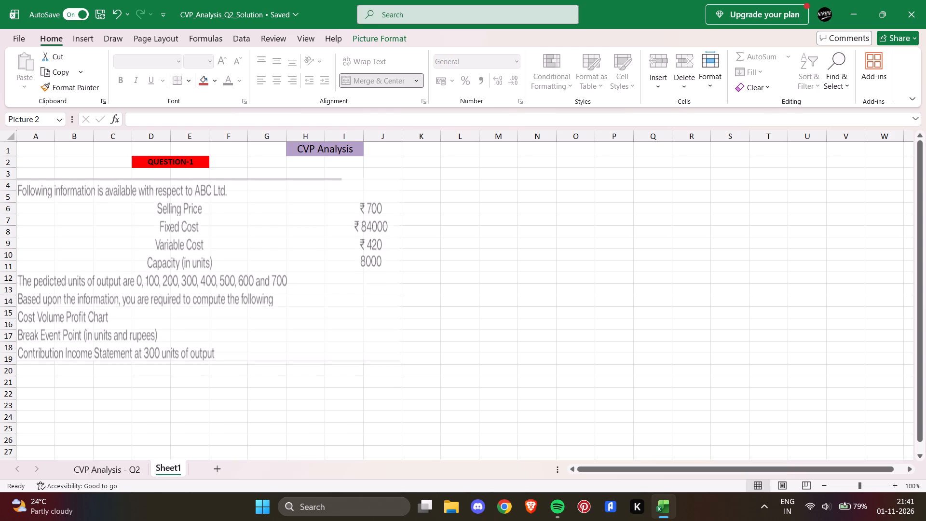
left_click_drag(215, 349, 220, 354)
Fine-tune the question picture's width to line up with the outer edge of column J and deselect it.
left_click_drag(401, 266, 399, 272)
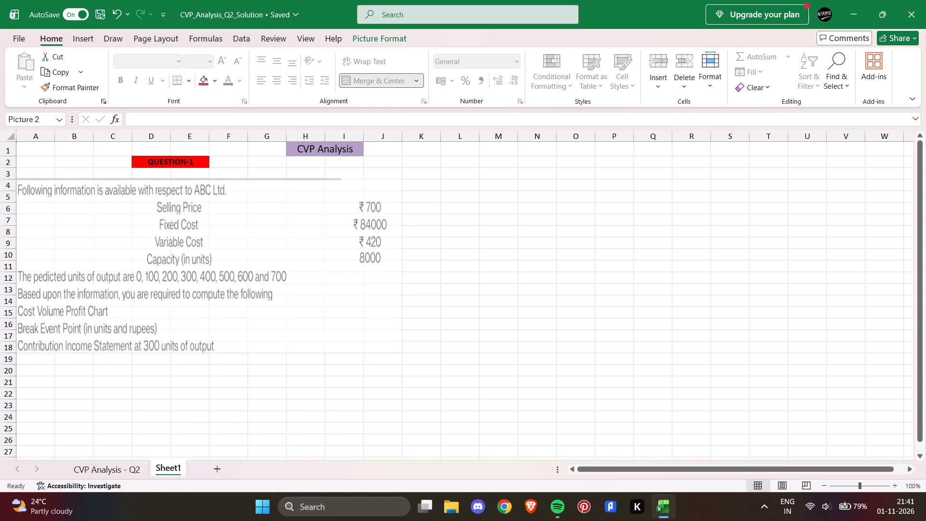
left_click_drag(399, 272, 401, 273)
left_click(401, 268)
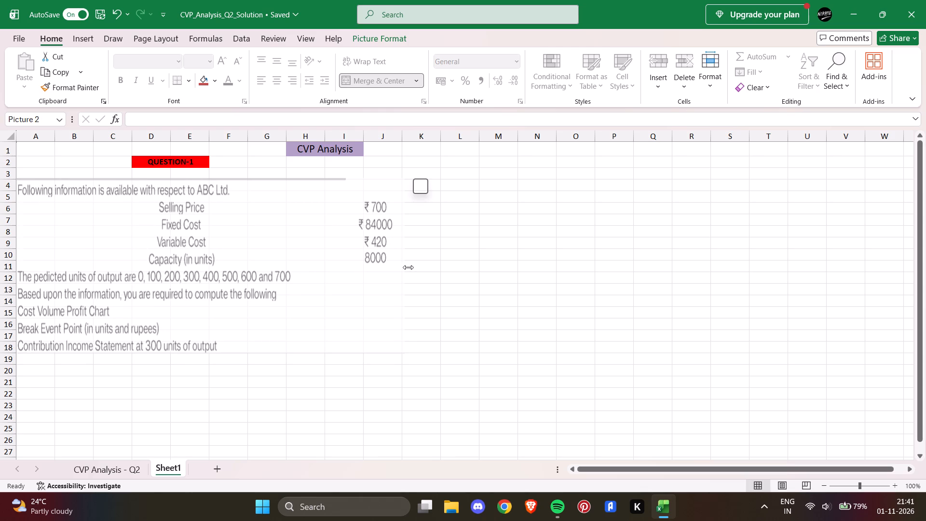
left_click(403, 267)
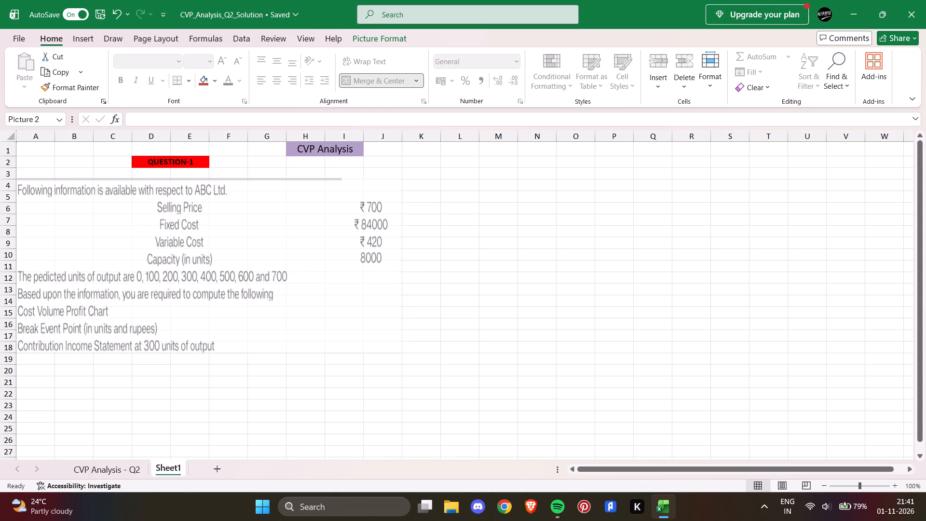
left_click(428, 256)
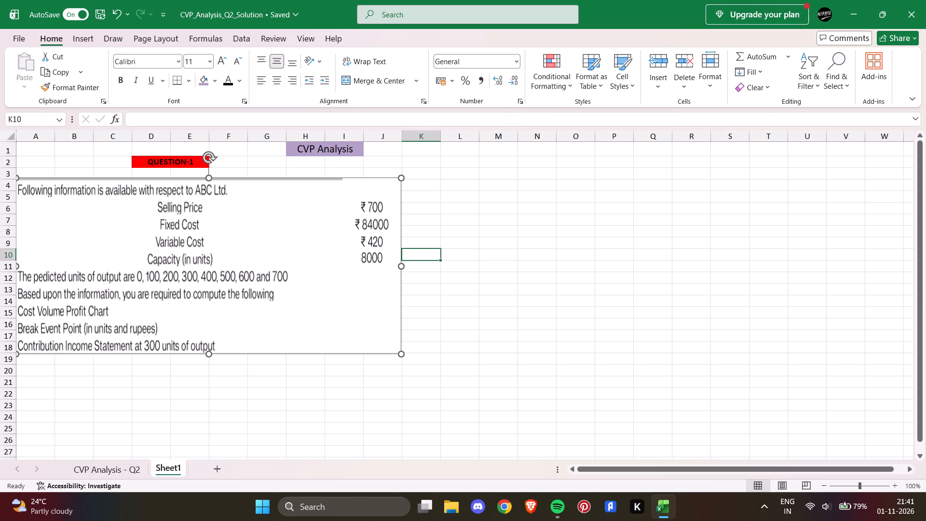
left_click(215, 419)
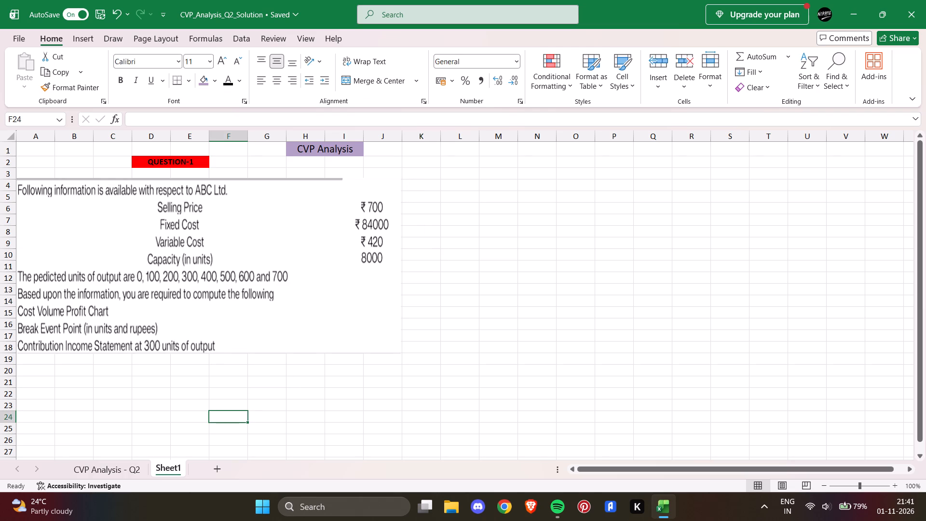
Extend the title text in H1 to read CVP Analysis Questions.
left_click(350, 154)
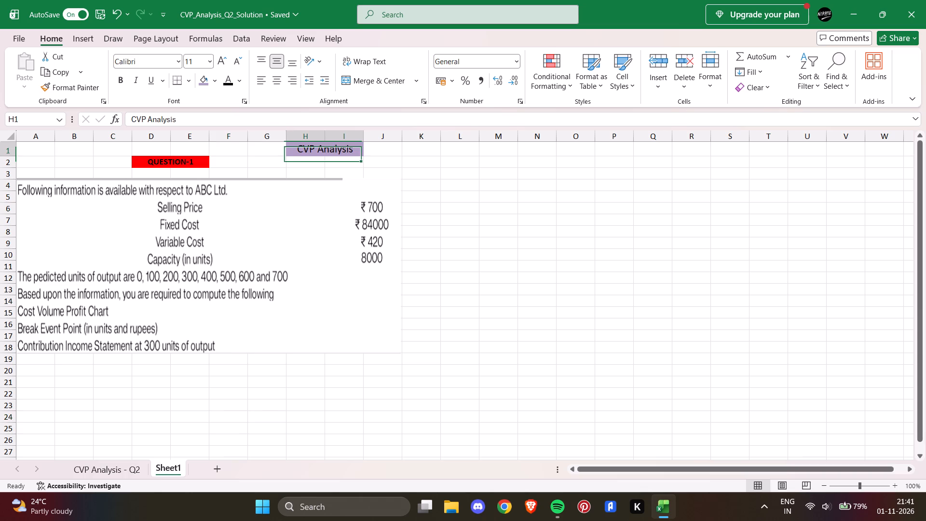
left_click(193, 123)
key("space")
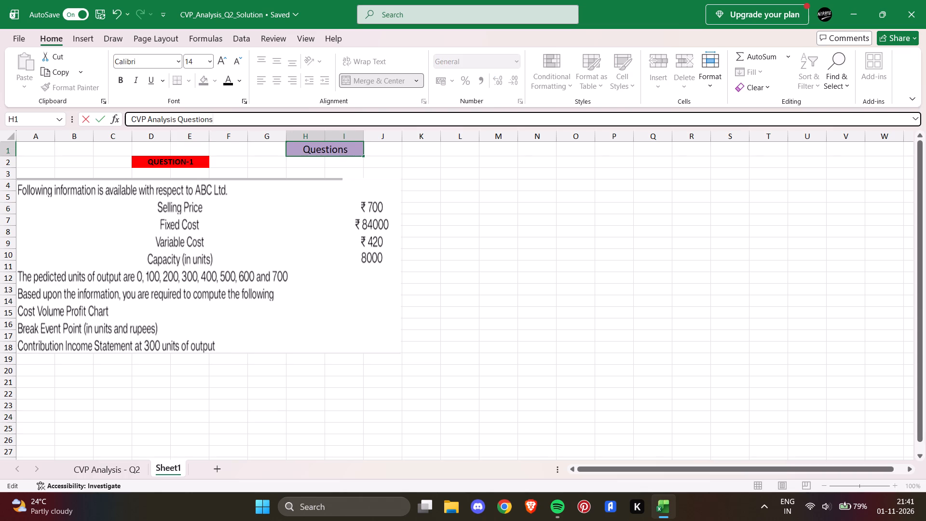
left_click(471, 241)
Unmerge the title cell H1:I1 and fill J1 with the same medium-light purple.
left_click(305, 145)
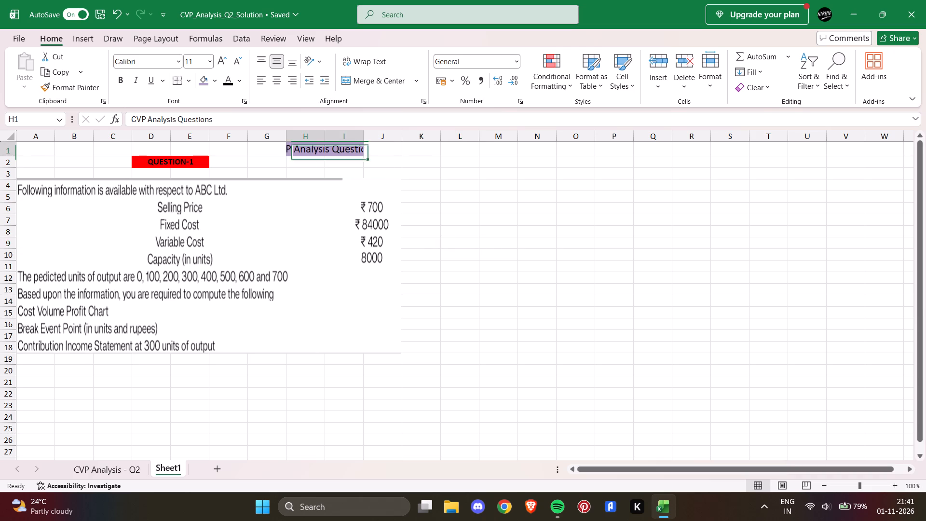
left_click_drag(310, 151, 391, 153)
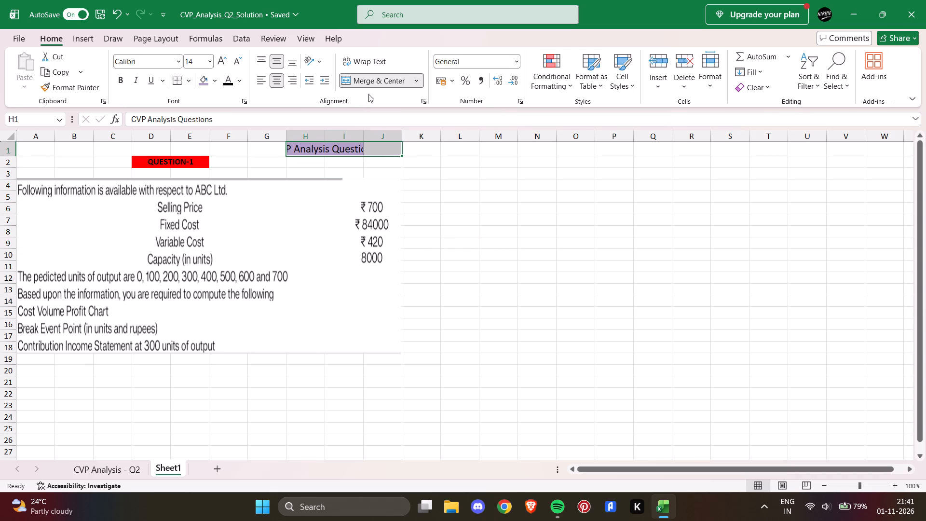
left_click(365, 84)
left_click(432, 180)
left_click(354, 150)
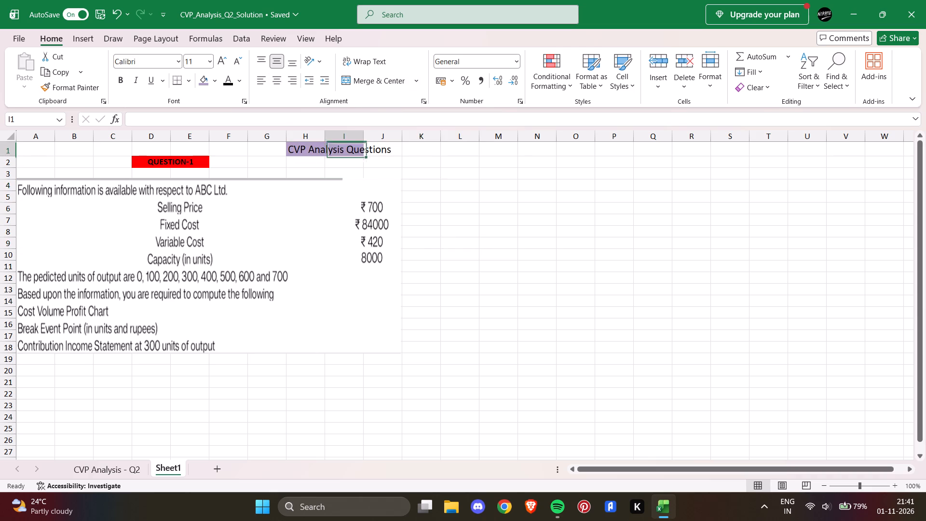
left_click(385, 149)
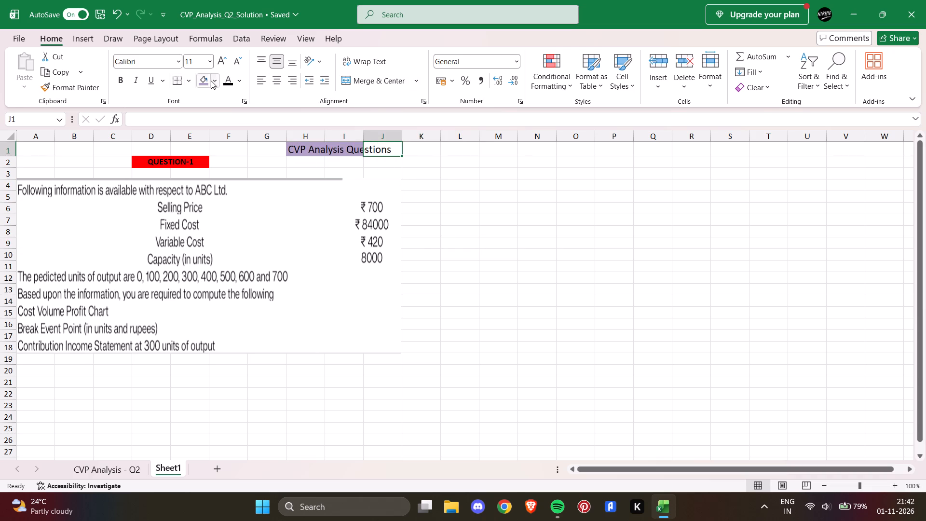
left_click(207, 76)
left_click(471, 172)
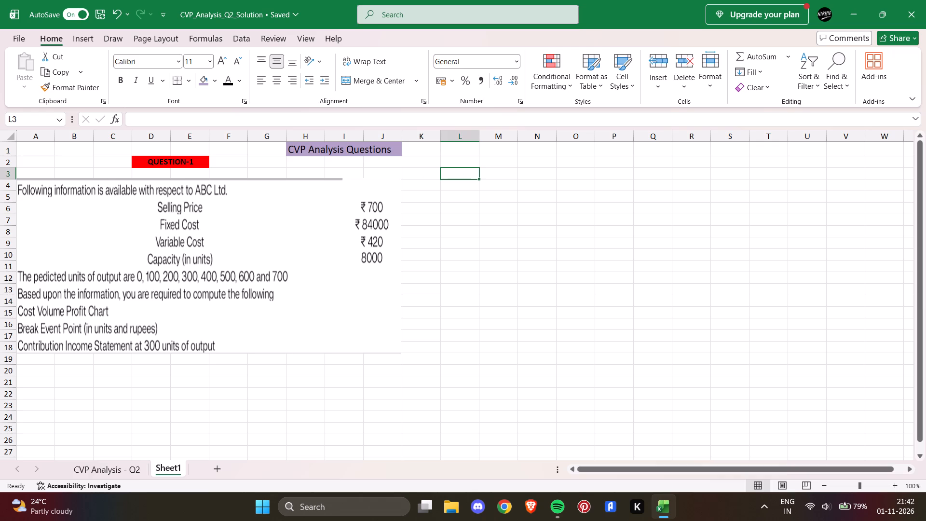
Merge and center the CVP Analysis Questions title across H1:J1.
left_click(313, 151)
left_click_drag(309, 149, 378, 149)
left_click(381, 77)
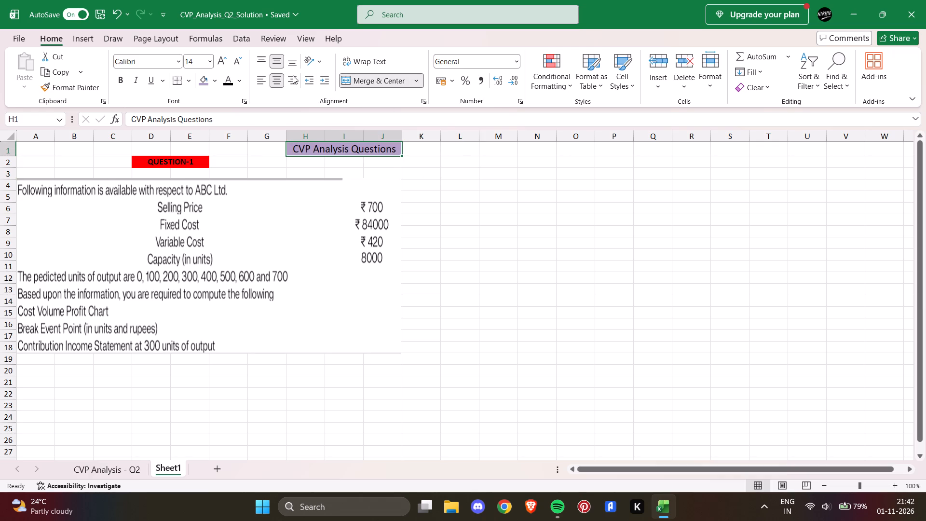
left_click(438, 196)
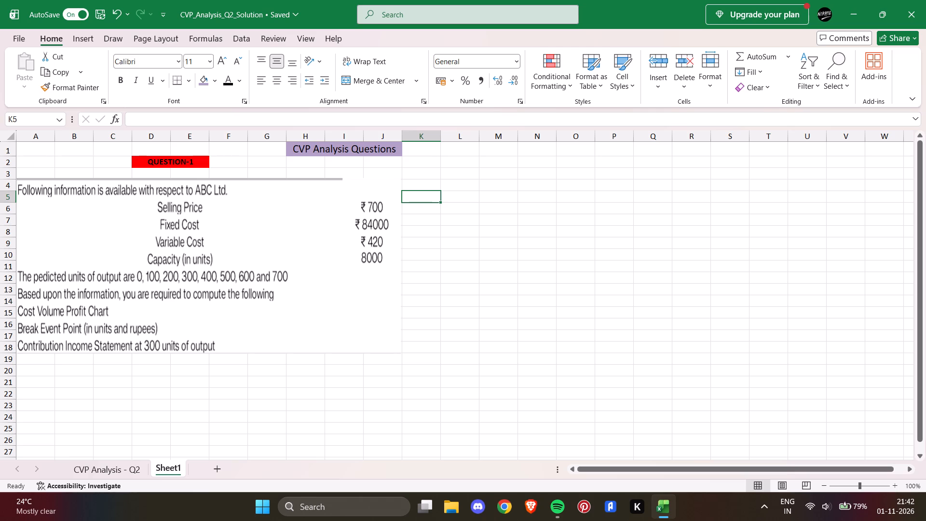
Open the que-2 reference image from the FILE folder, examine its question and solution layout, and return to the workbook.
left_click(459, 511)
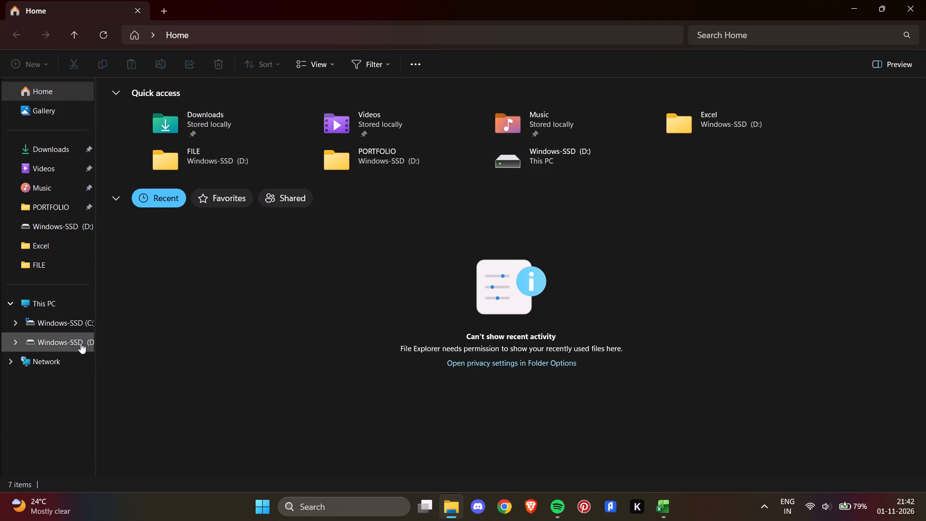
double_click(49, 264)
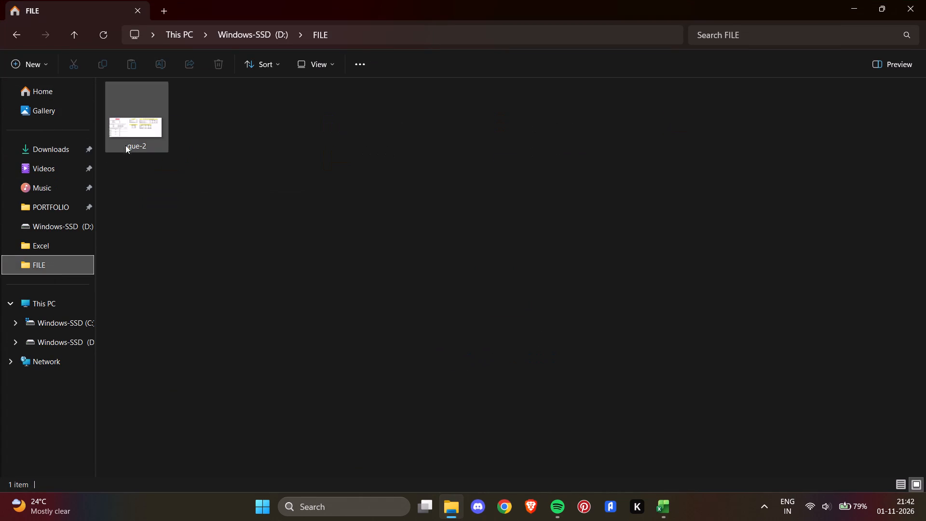
double_click(134, 139)
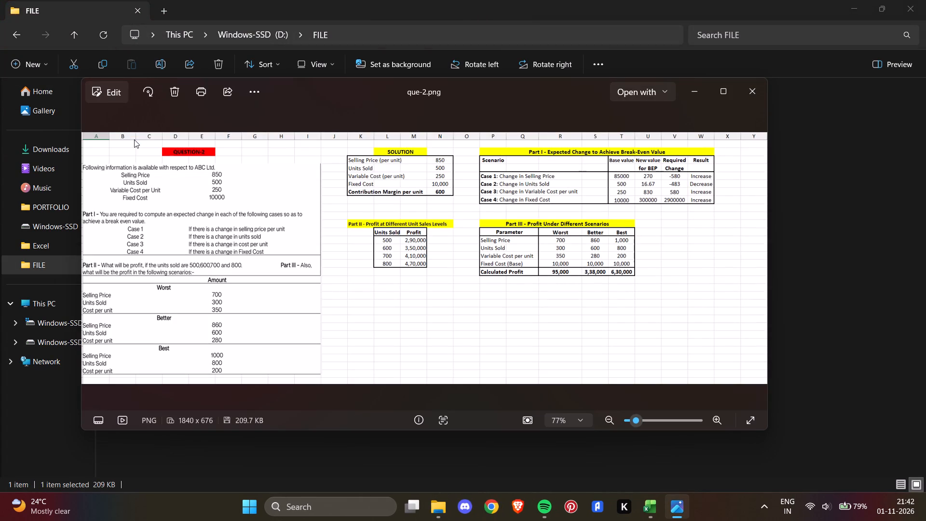
left_click(724, 93)
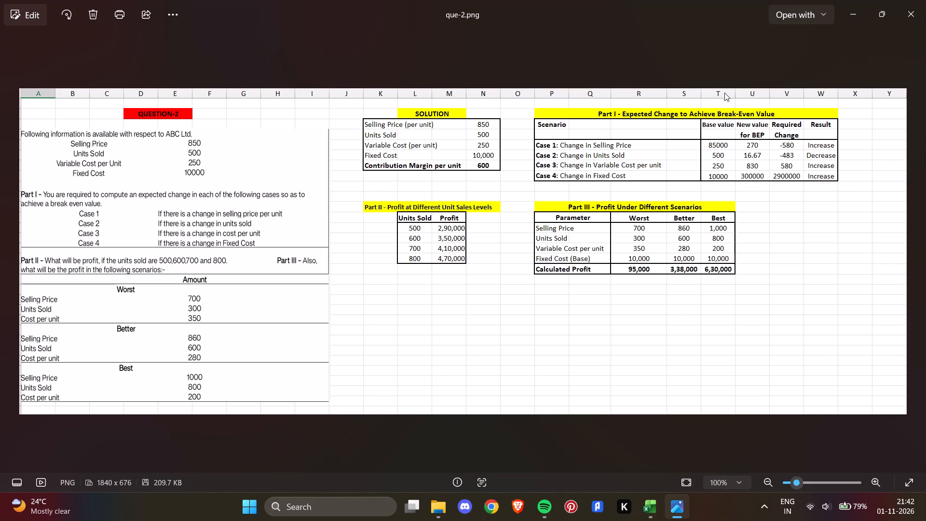
left_click(925, 0)
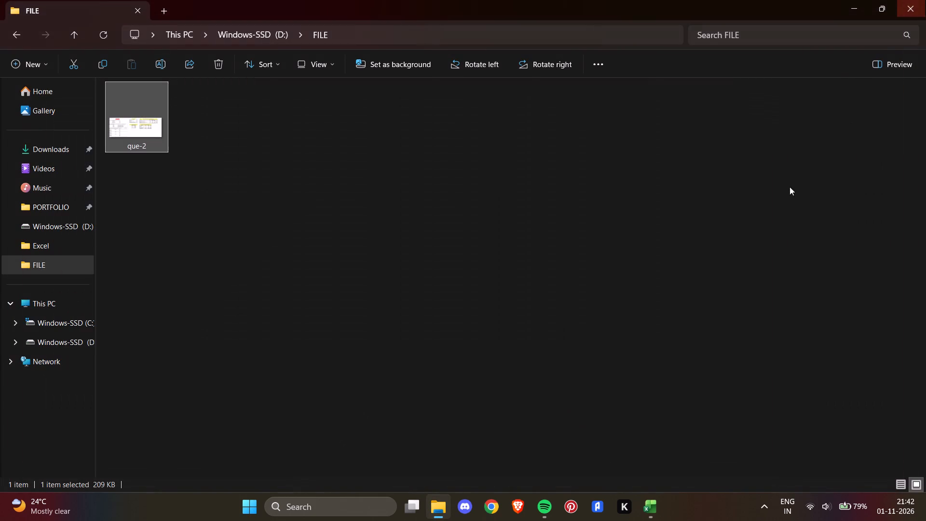
left_click(925, 0)
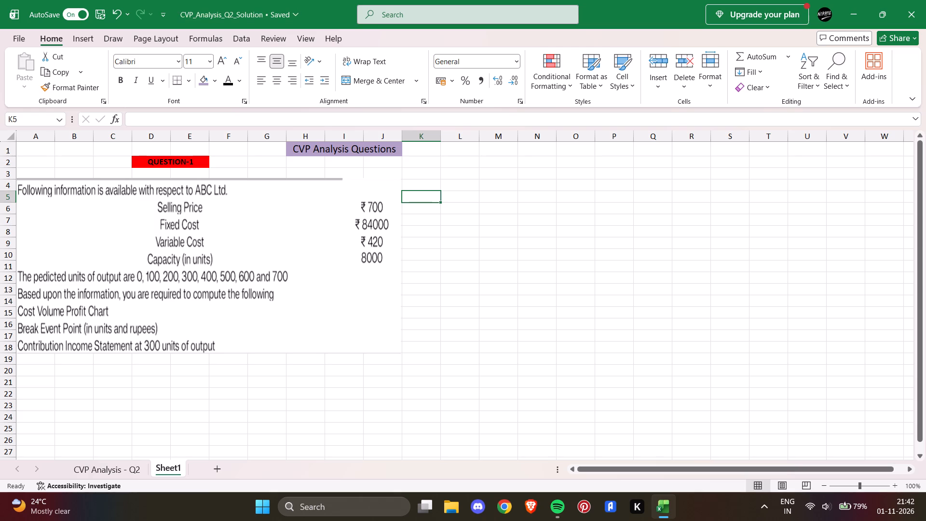
Narrow the question picture so that it spans columns A to I.
left_click(402, 264)
left_click_drag(402, 268, 365, 272)
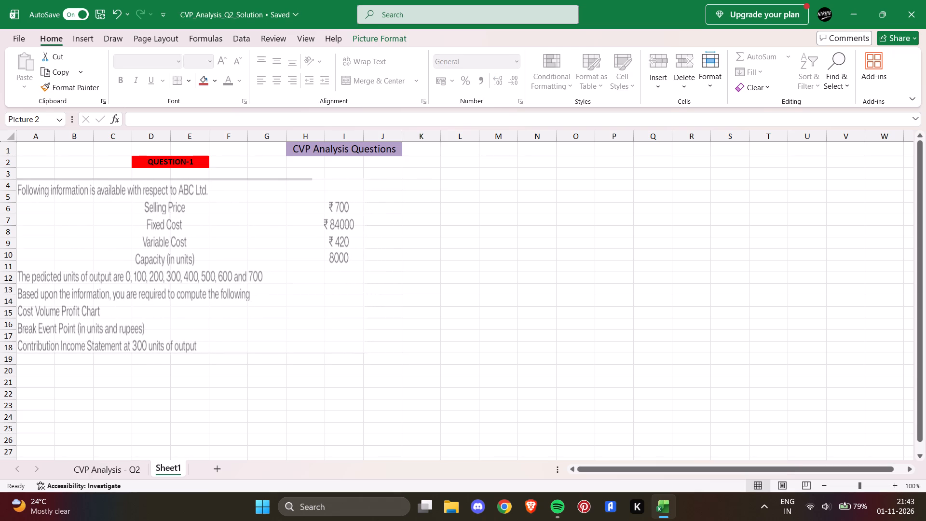
left_click_drag(365, 272, 366, 275)
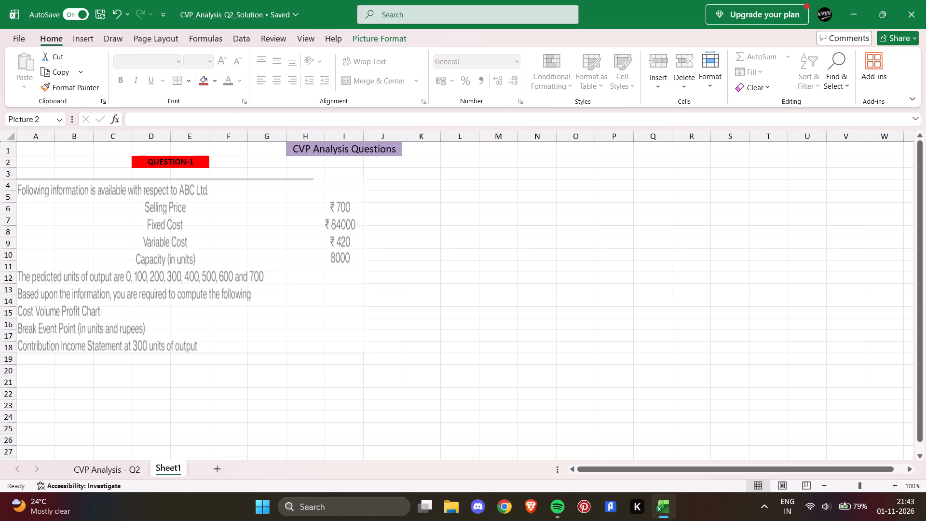
Narrow the question picture slightly so that its edge lines up with the end of column I.
left_click_drag(366, 275, 364, 282)
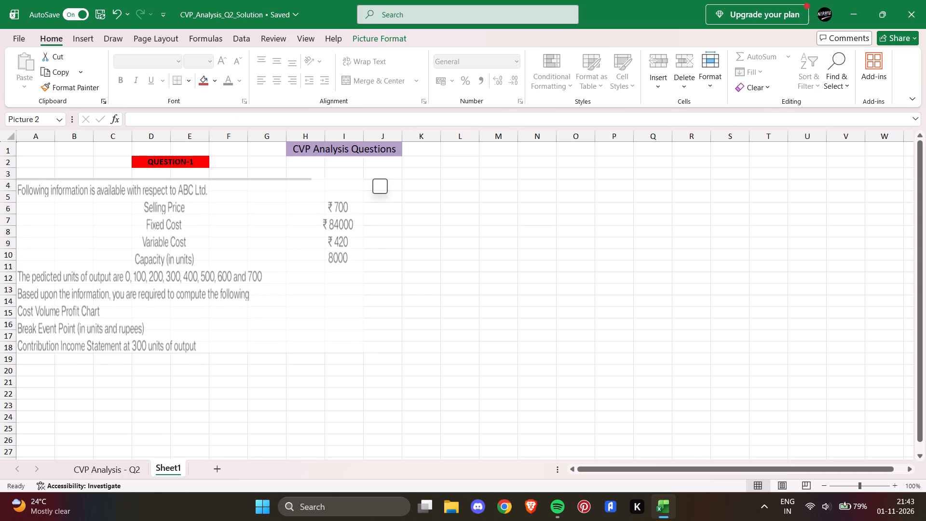
Move the merged CVP Analysis Questions title from H1:J1 to D1:F1, above the QUESTION-1 heading.
left_click_drag(295, 147, 326, 155)
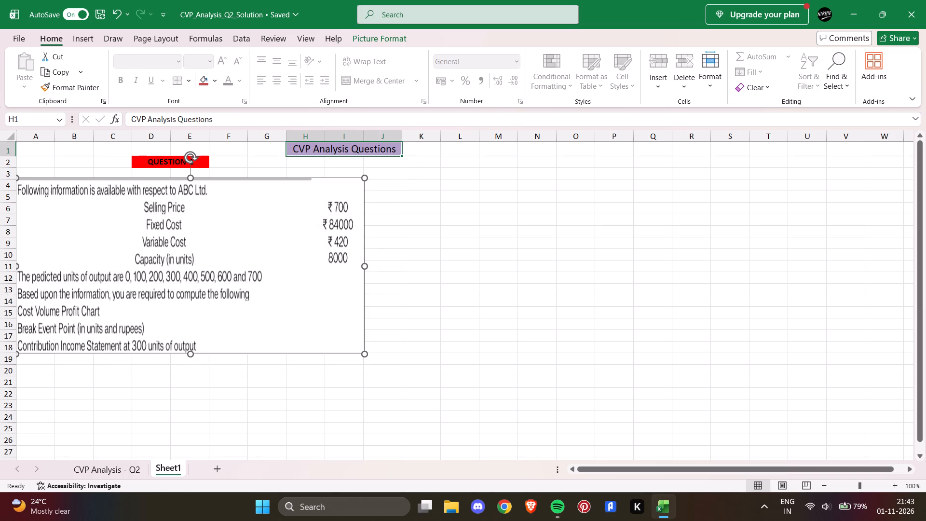
left_click_drag(326, 155, 333, 155)
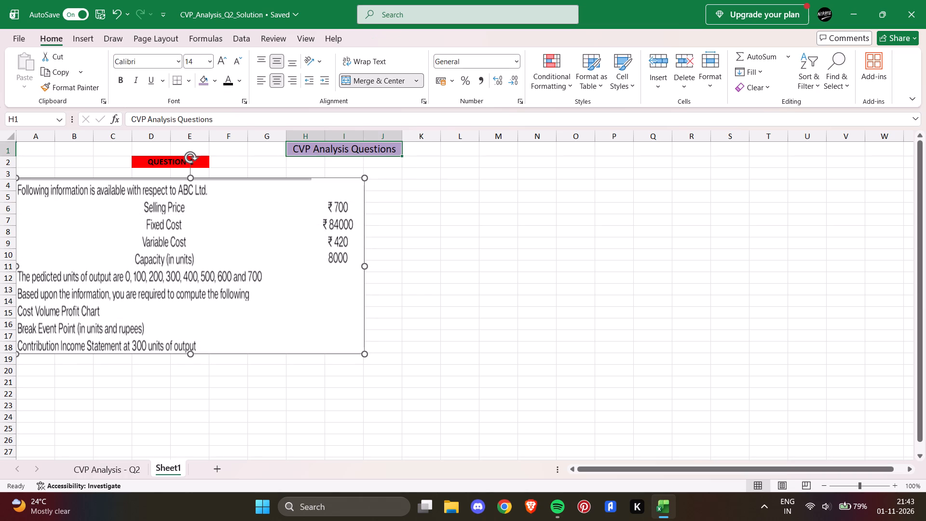
key("ctrl+x")
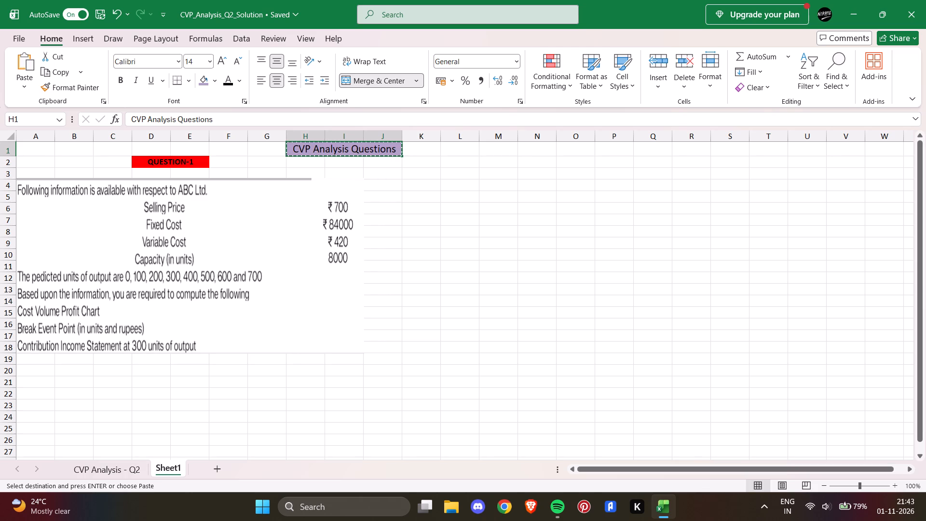
left_click(149, 147)
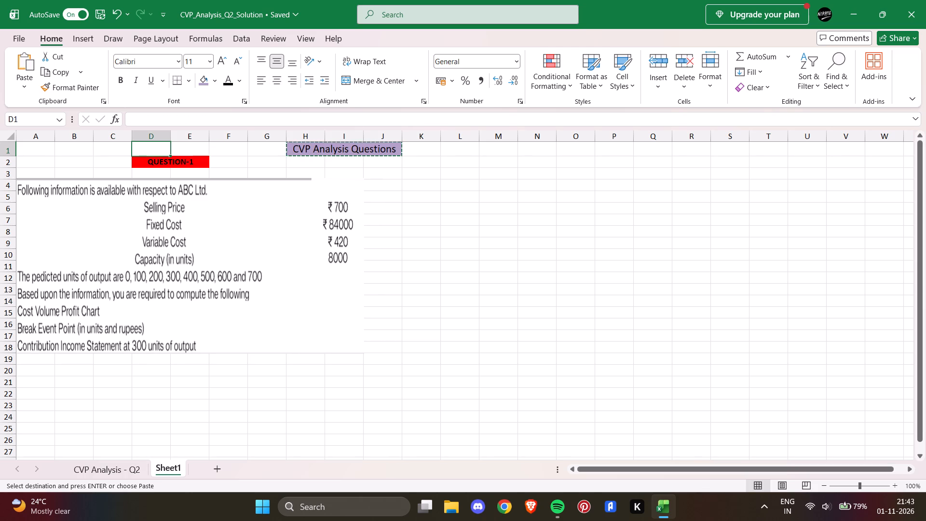
key("ctrl+v")
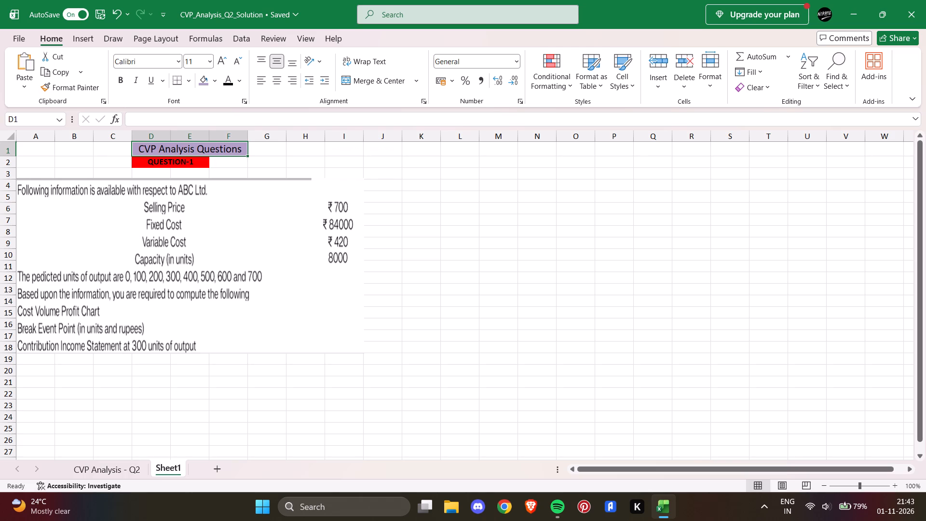
left_click(300, 151)
Extend the merged and centered QUESTION-1 heading to span D2:F2, matching the title's width.
left_click(153, 162)
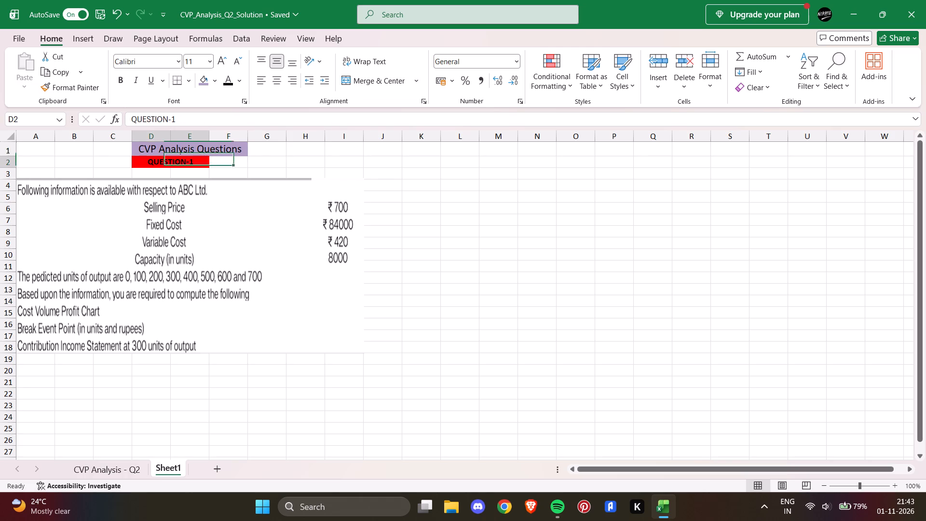
left_click_drag(156, 162, 227, 162)
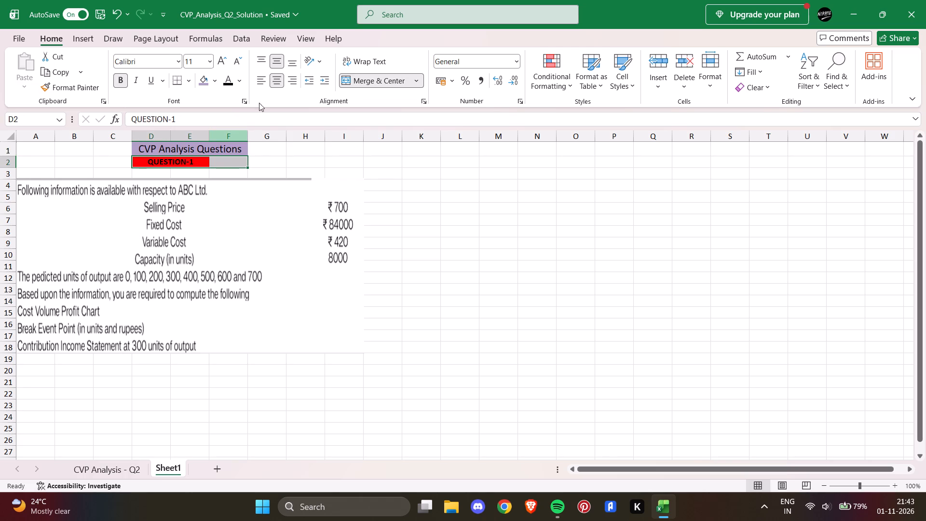
left_click(371, 79)
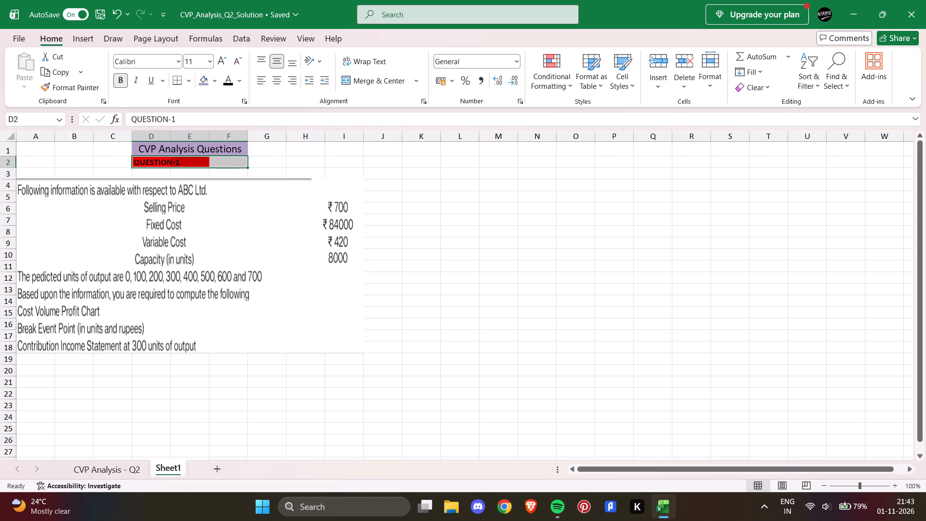
left_click(351, 80)
left_click(272, 158)
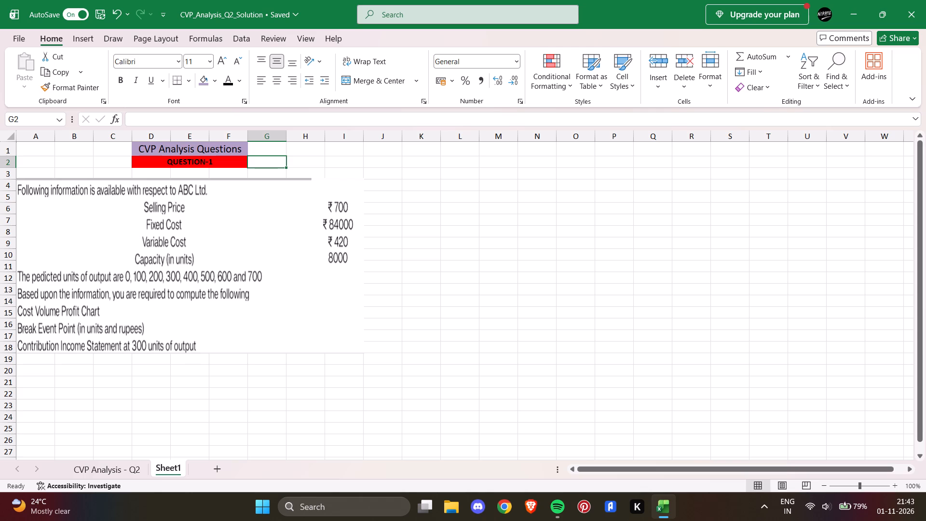
Check the layout of the CVP Analysis - Q2 sheet and enter the heading SOLUTION in L2 of Sheet1.
left_click(111, 468)
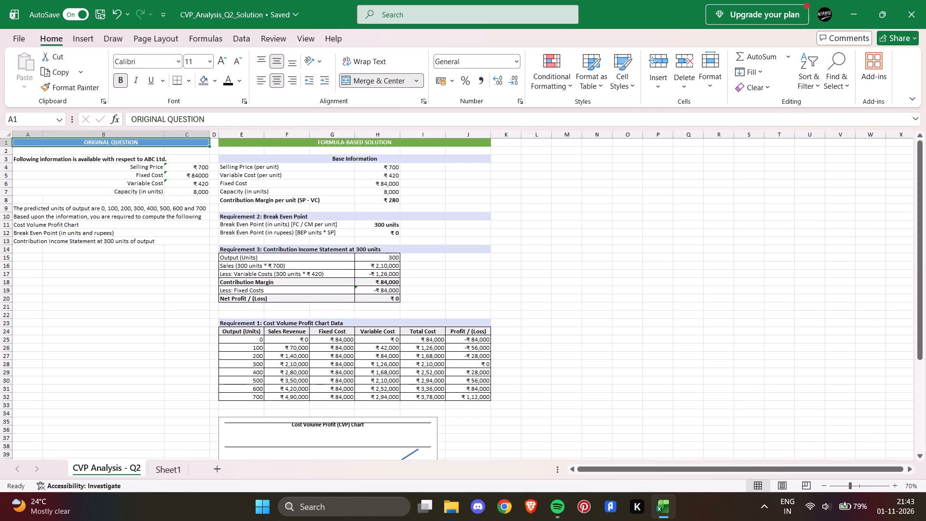
scroll(381, 265, "up", 1)
left_click(183, 468)
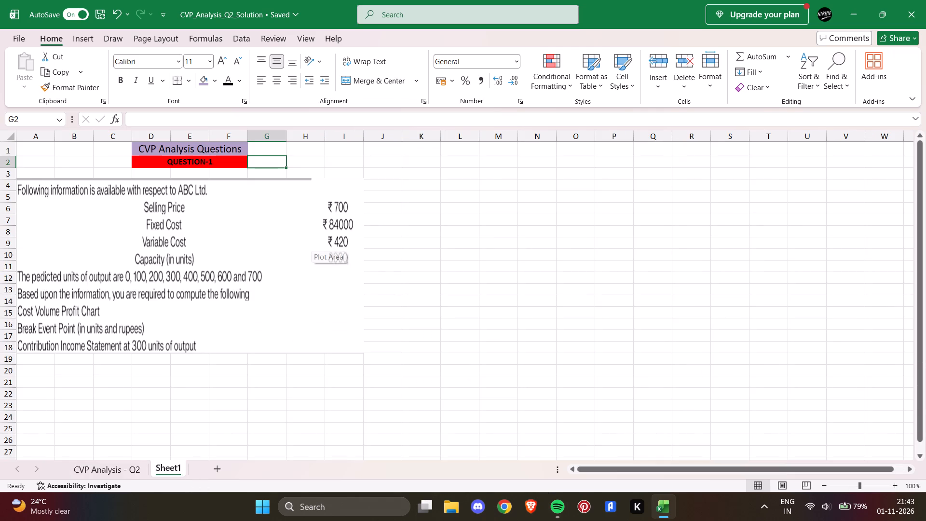
left_click(463, 161)
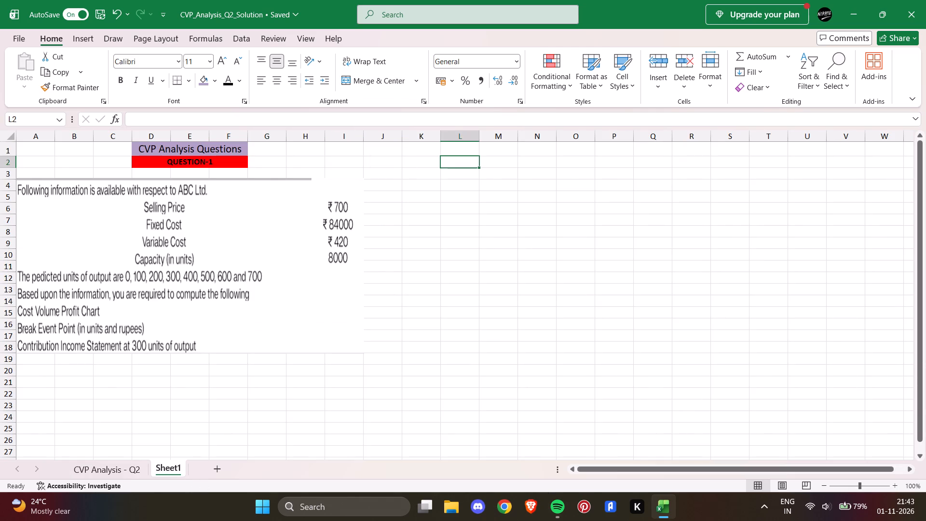
type("SOLUTION")
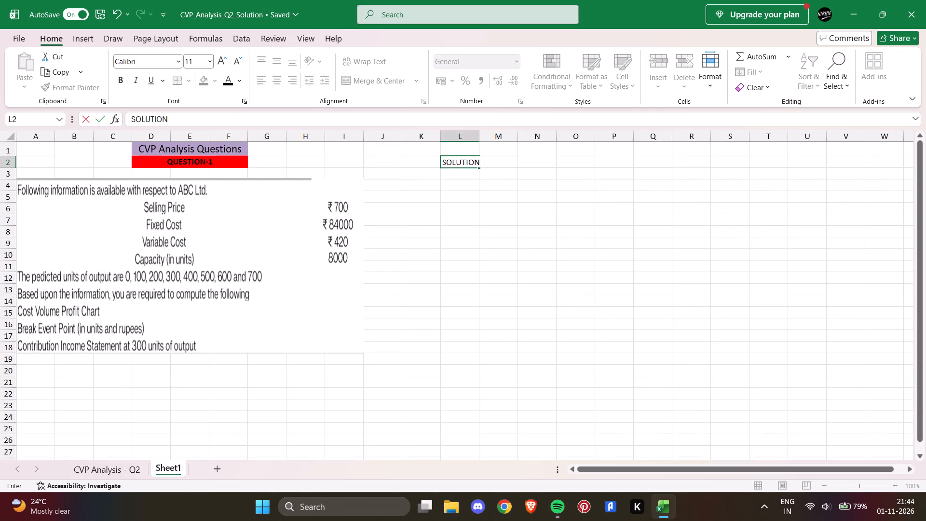
left_click(125, 77)
left_click(413, 195)
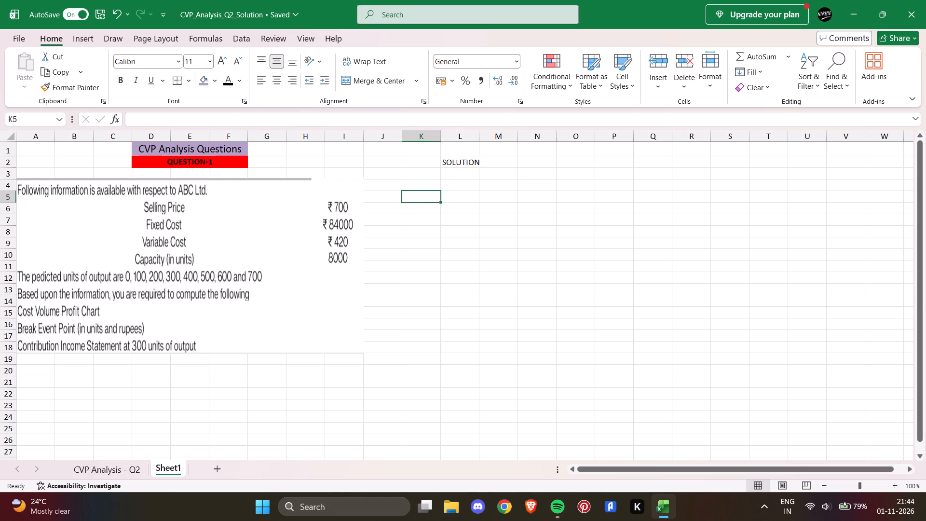
Merge and center the SOLUTION heading across L2:M2, make it bold and fill it with yellow.
left_click_drag(449, 161, 506, 163)
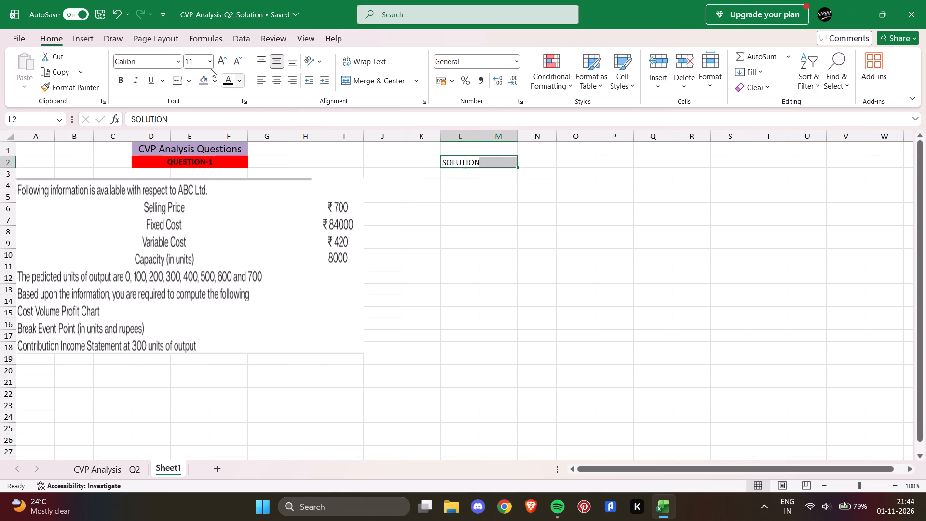
left_click(371, 82)
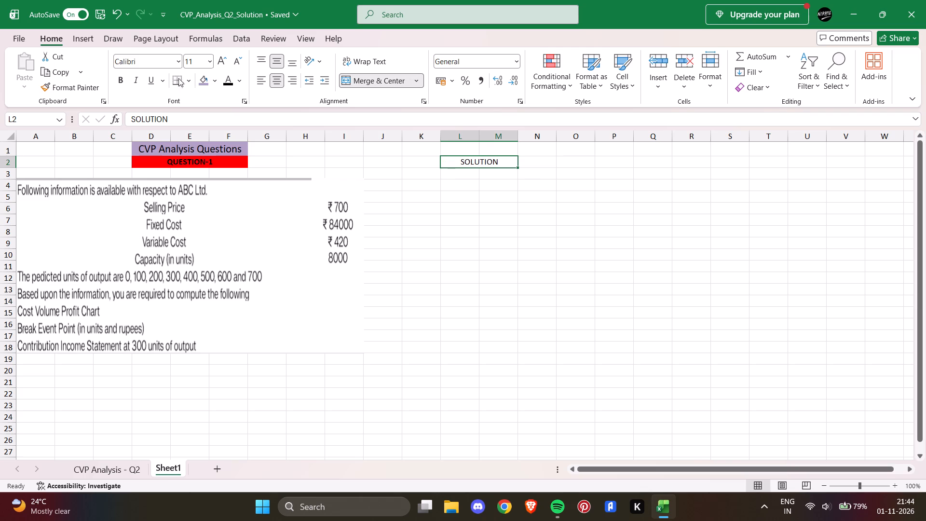
left_click(124, 79)
left_click(214, 82)
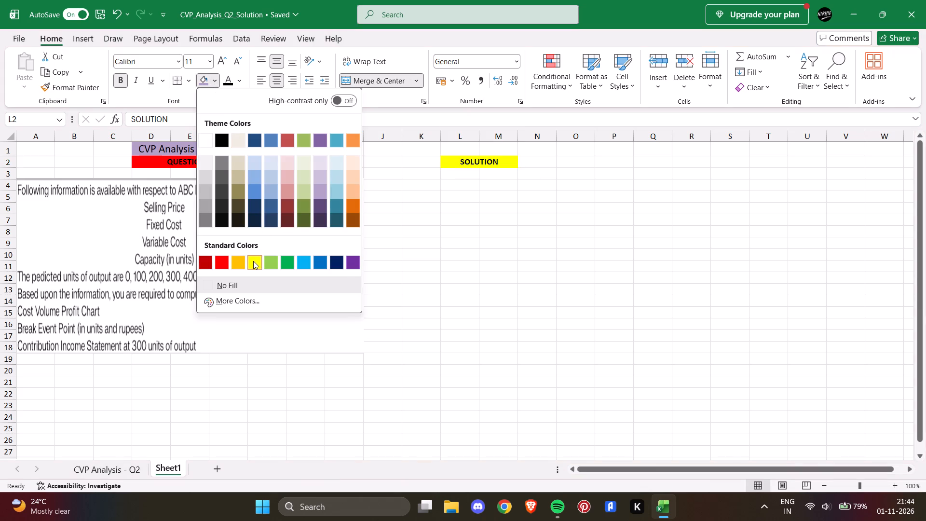
left_click(253, 261)
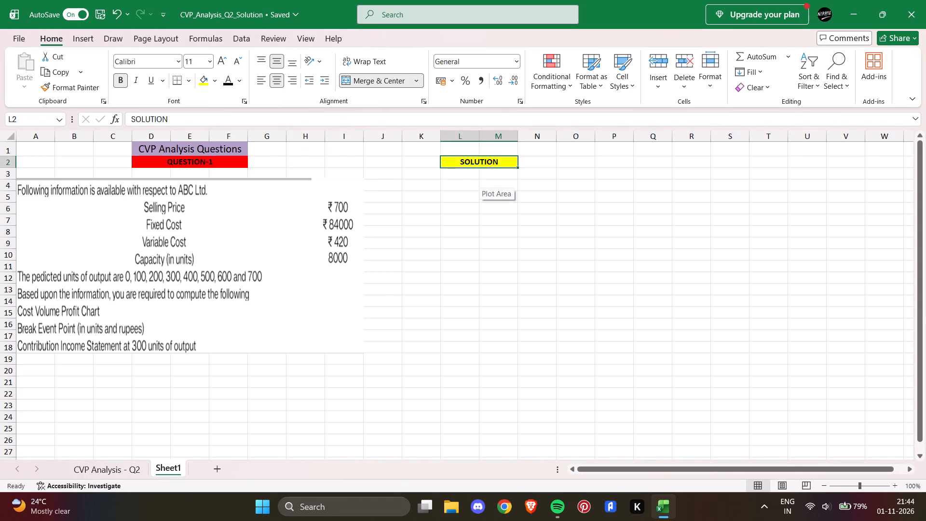
Copy the five Base Information labels, E4:G8 on the CVP Analysis - Q2 sheet, to Sheet1 starting at K3.
left_click(102, 466)
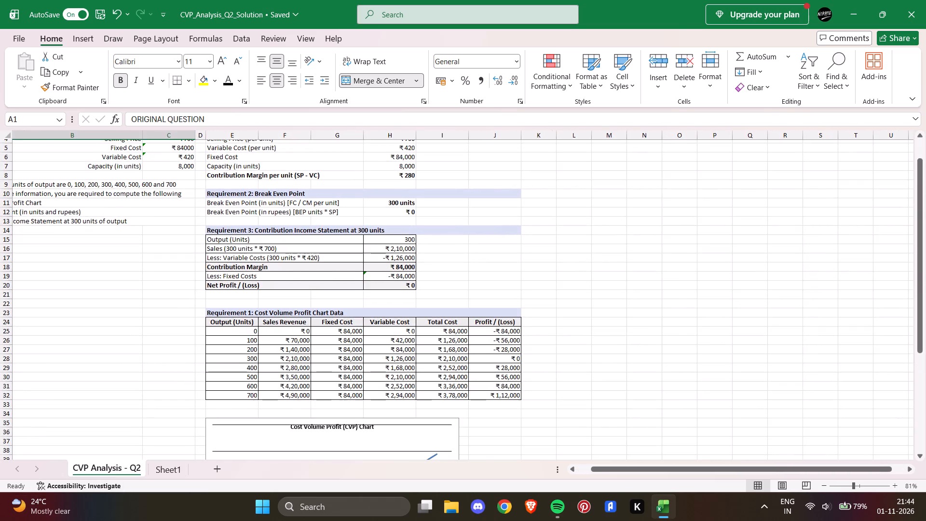
scroll(312, 360, "up", 2)
left_click_drag(262, 169, 268, 177)
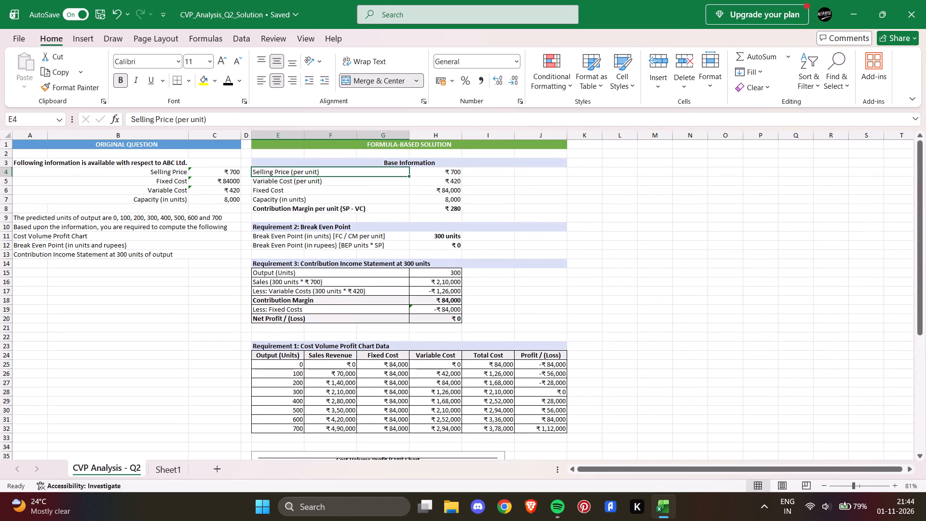
left_click_drag(268, 177, 285, 205)
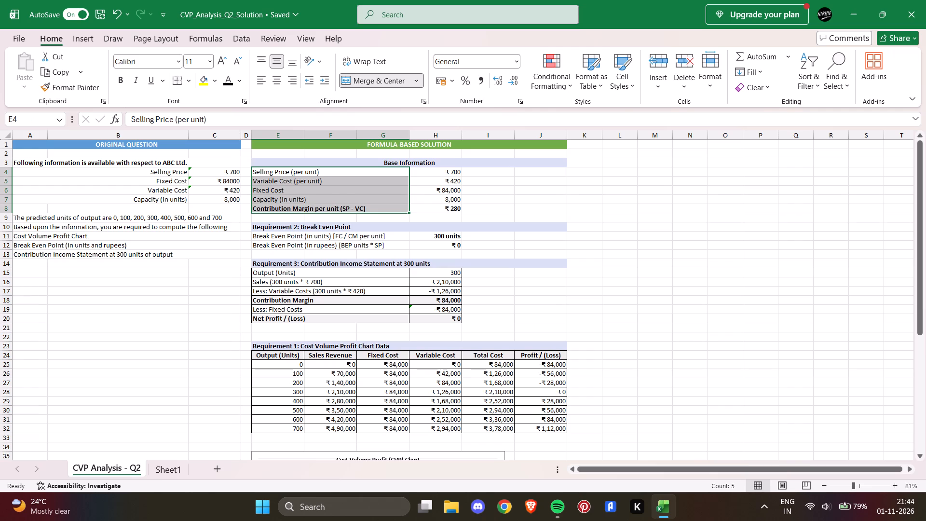
key("ctrl+c")
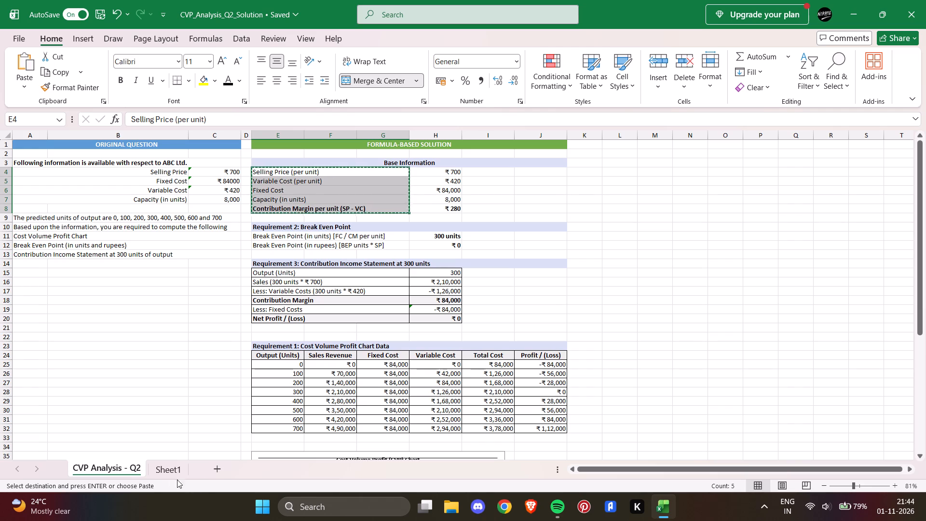
left_click(168, 470)
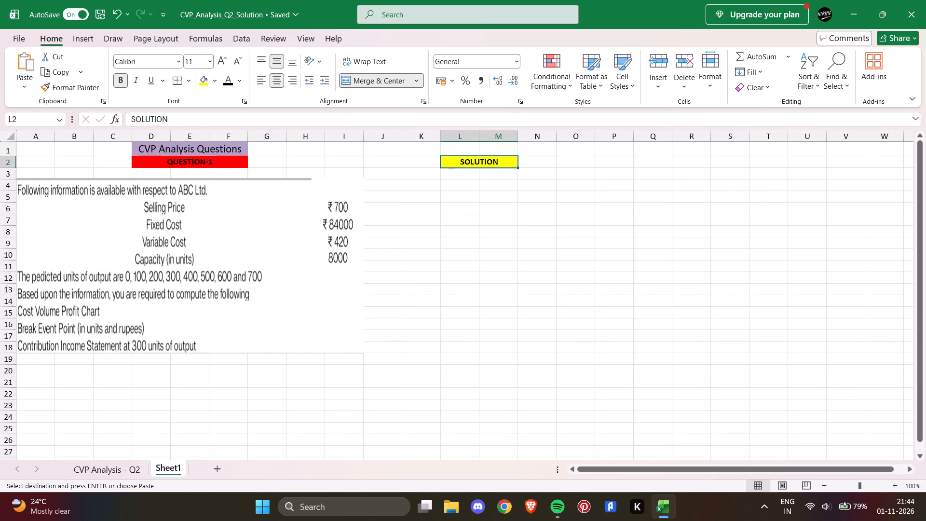
left_click(422, 177)
key("ctrl+v")
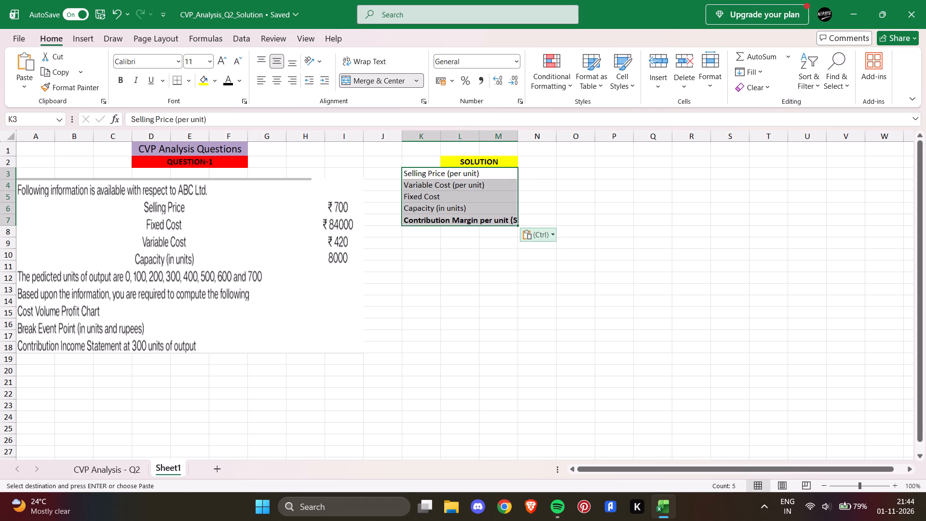
Copy the five Base Information values, H4:H8 on the CVP Analysis - Q2 sheet, to Sheet1 starting at O3.
left_click(114, 472)
left_click_drag(436, 172, 445, 207)
key("ctrl+c")
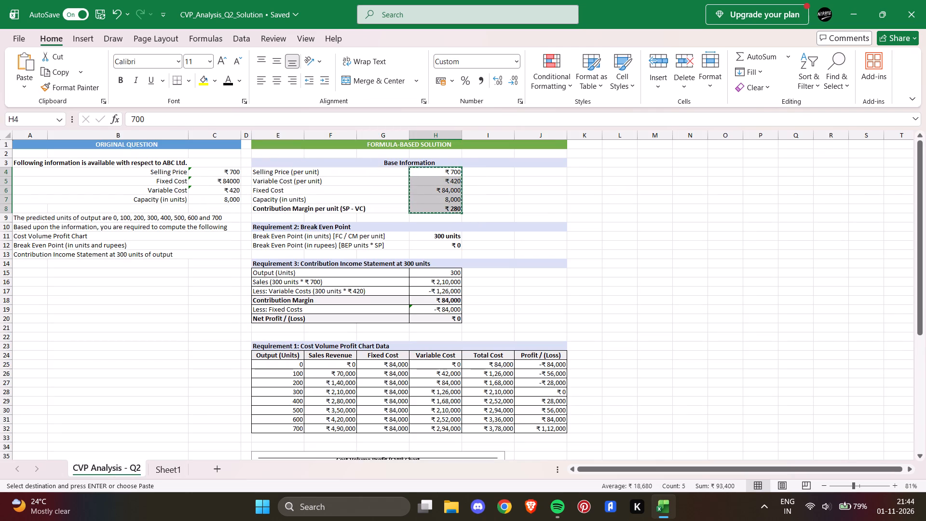
left_click(179, 465)
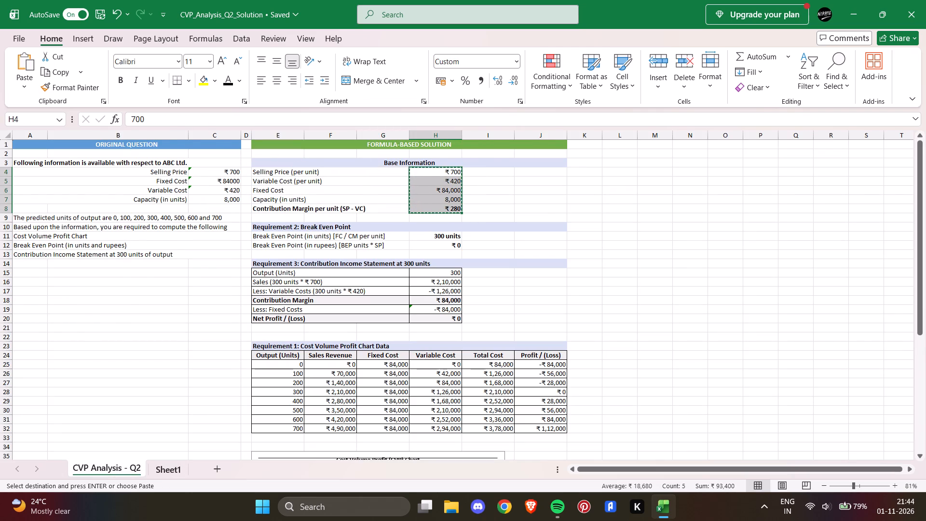
left_click(545, 175)
left_click(571, 175)
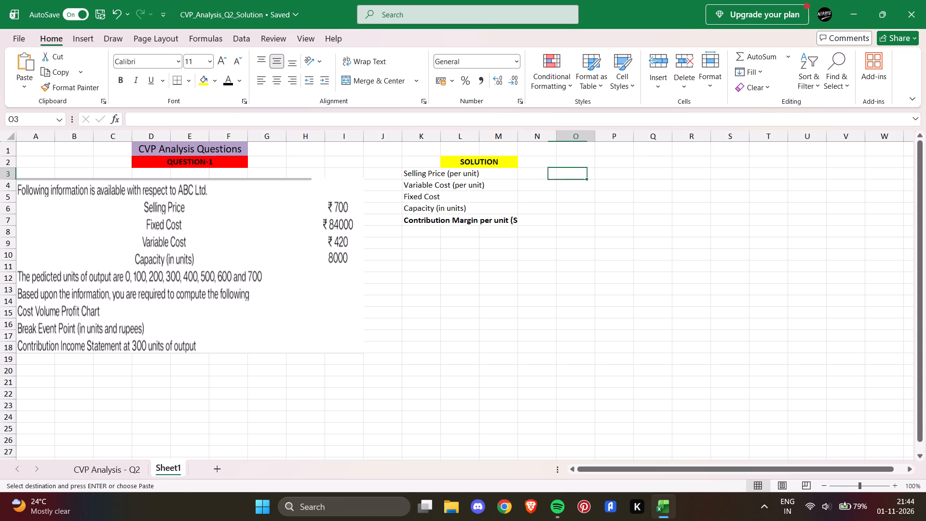
key("ctrl+v")
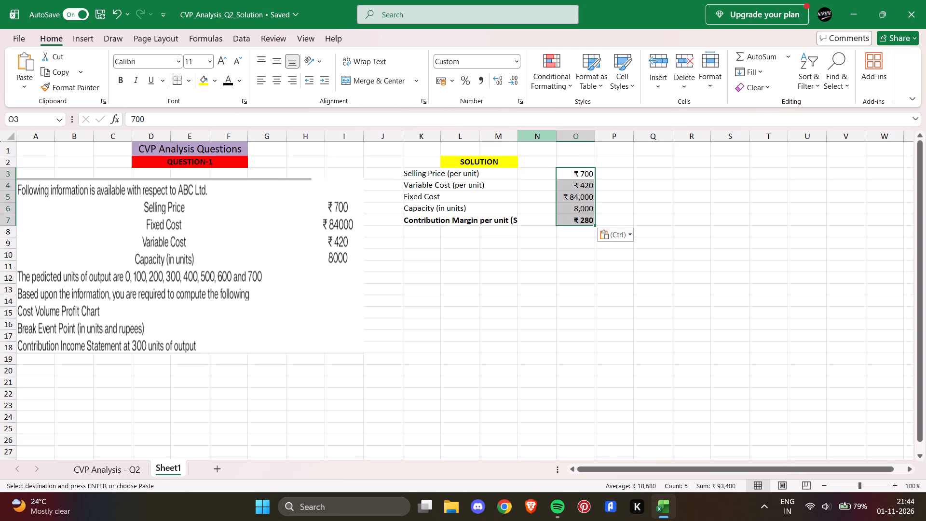
left_click(623, 160)
Set the number format of the copied values in O3:O7 to General.
left_click_drag(576, 173, 588, 220)
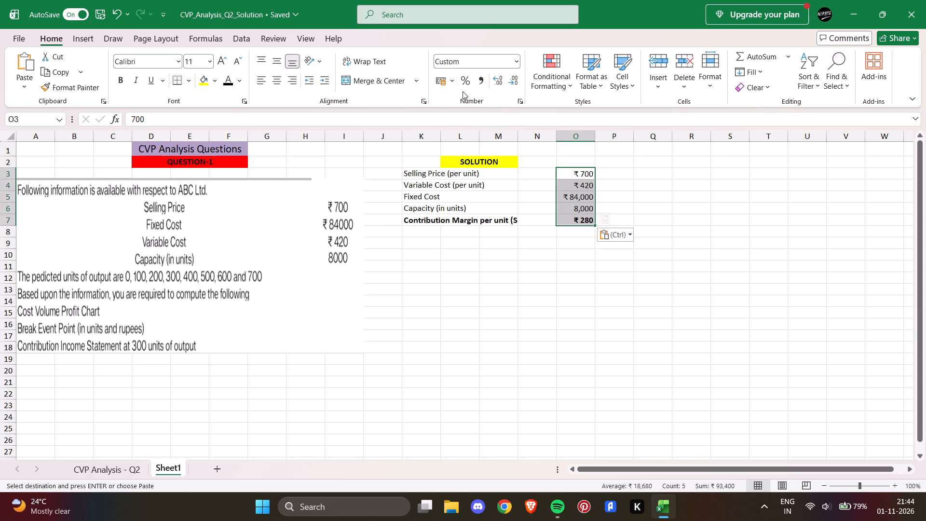
left_click(491, 64)
left_click(517, 62)
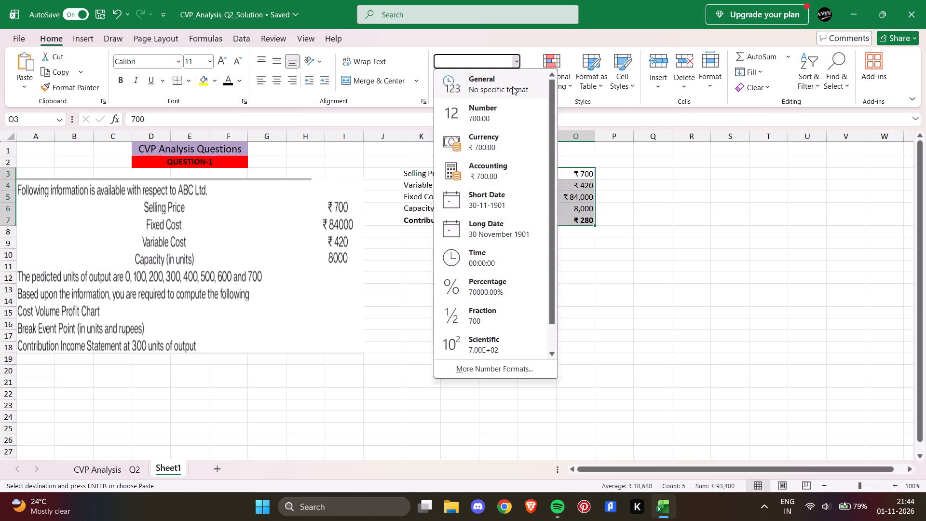
left_click(512, 86)
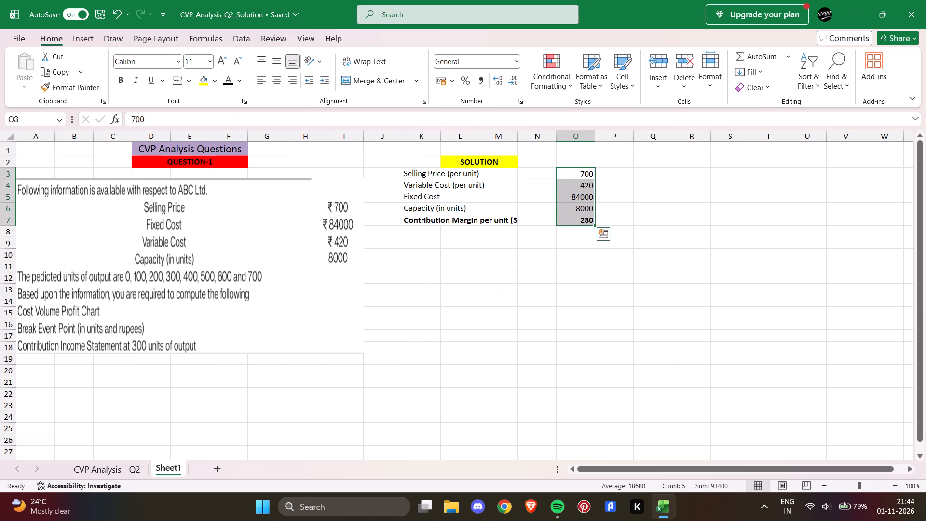
left_click(560, 252)
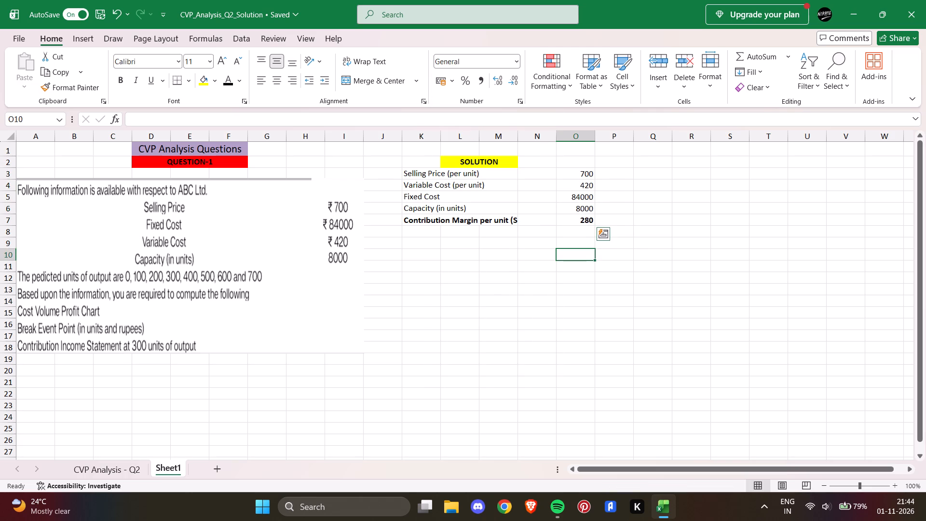
Unmerge the Contribution Margin per unit (SP - VC) label cells in row 7 of Sheet1.
left_click(101, 470)
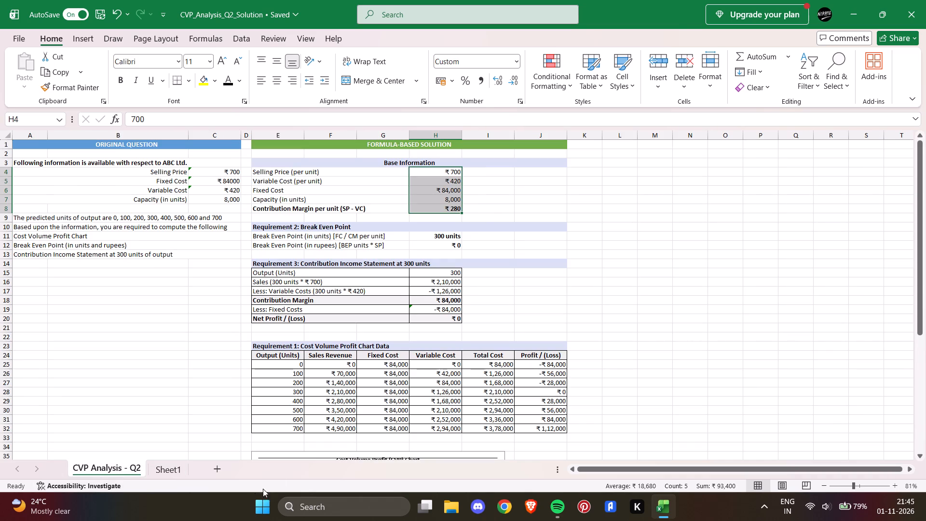
left_click(176, 470)
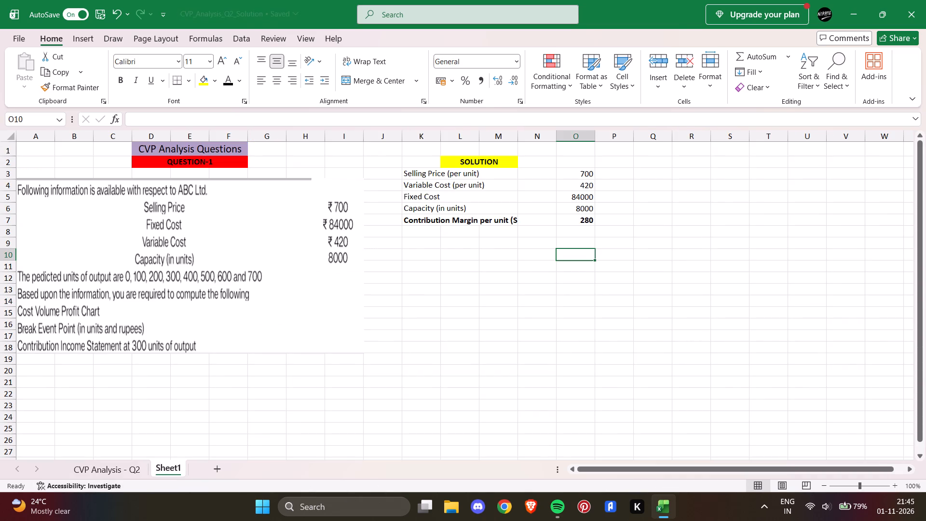
left_click(481, 223)
left_click_drag(489, 221, 528, 219)
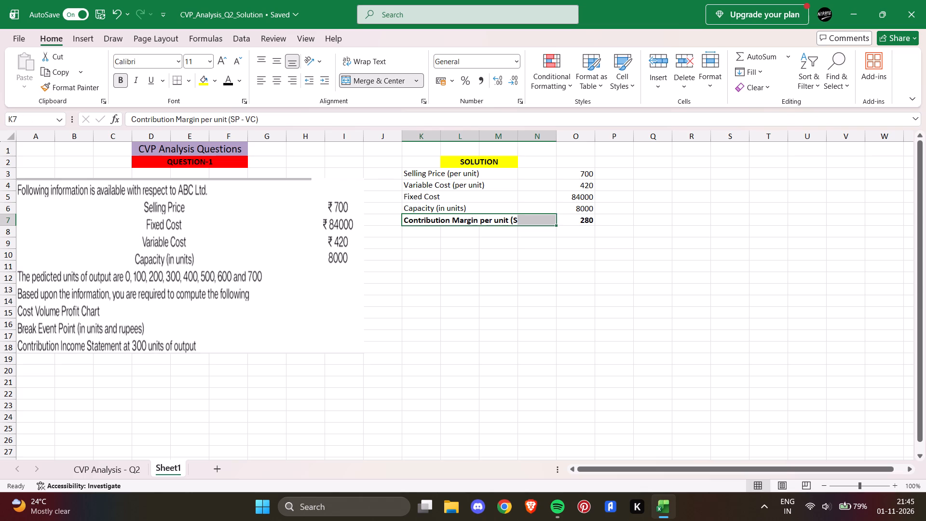
left_click(380, 78)
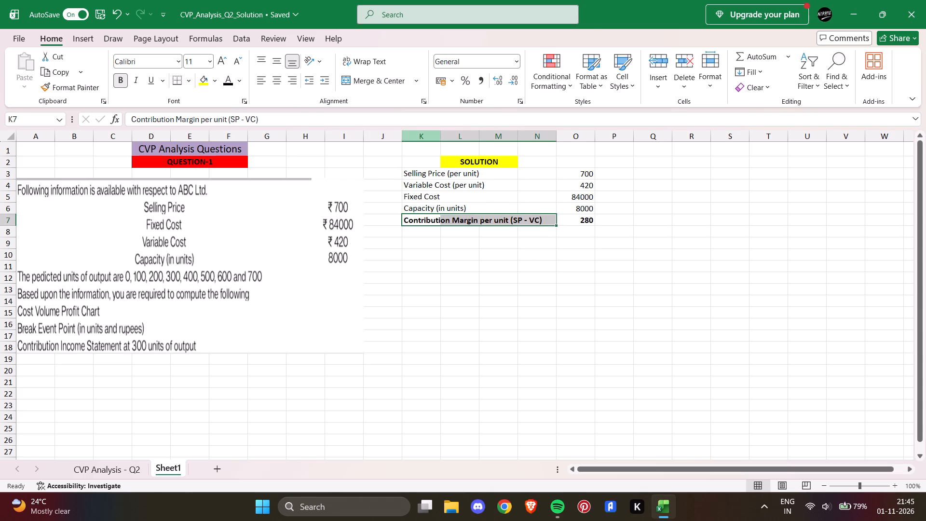
left_click(499, 269)
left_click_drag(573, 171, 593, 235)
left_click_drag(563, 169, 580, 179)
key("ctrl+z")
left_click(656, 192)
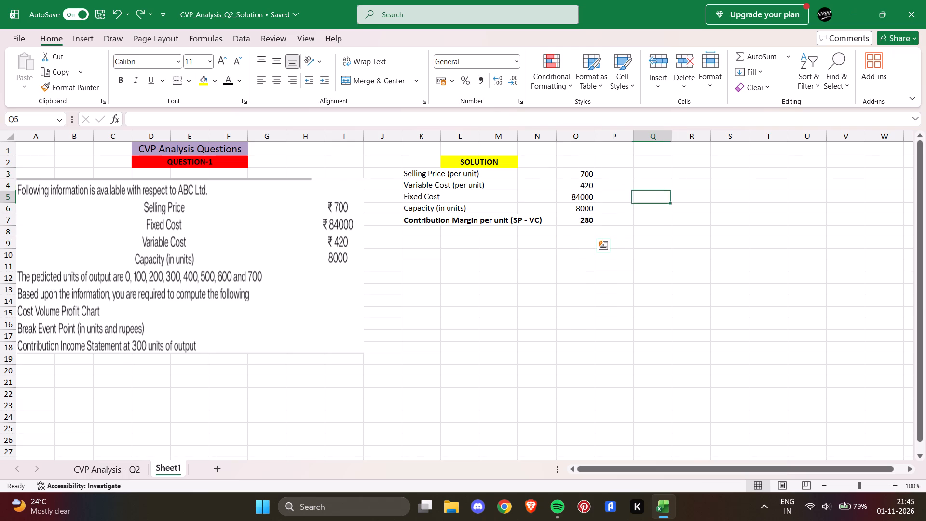
Center the values in O3:O7 horizontally and middle-align them vertically.
left_click_drag(569, 171, 590, 224)
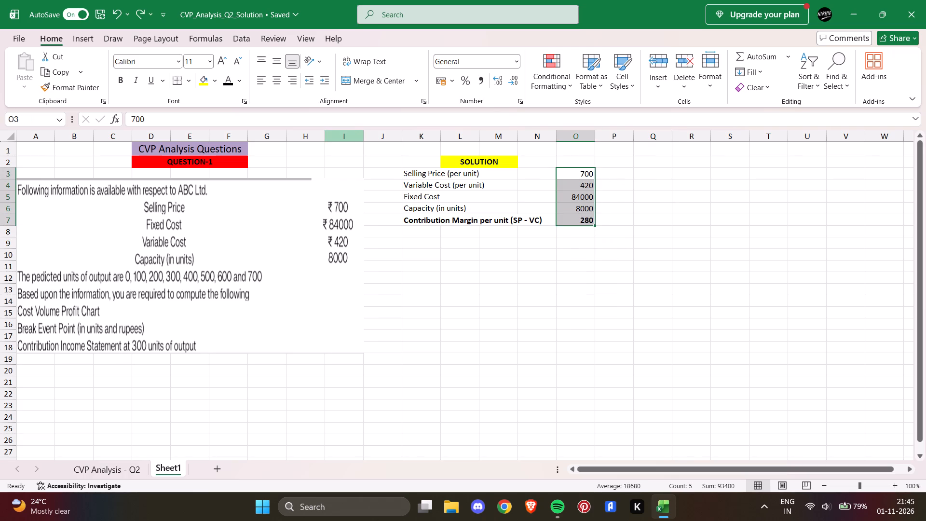
left_click(368, 77)
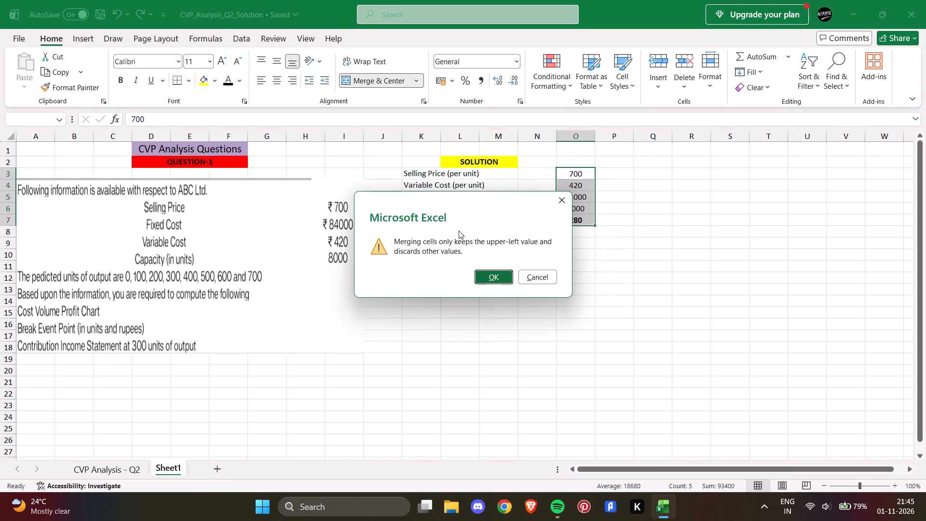
left_click(535, 272)
left_click(269, 74)
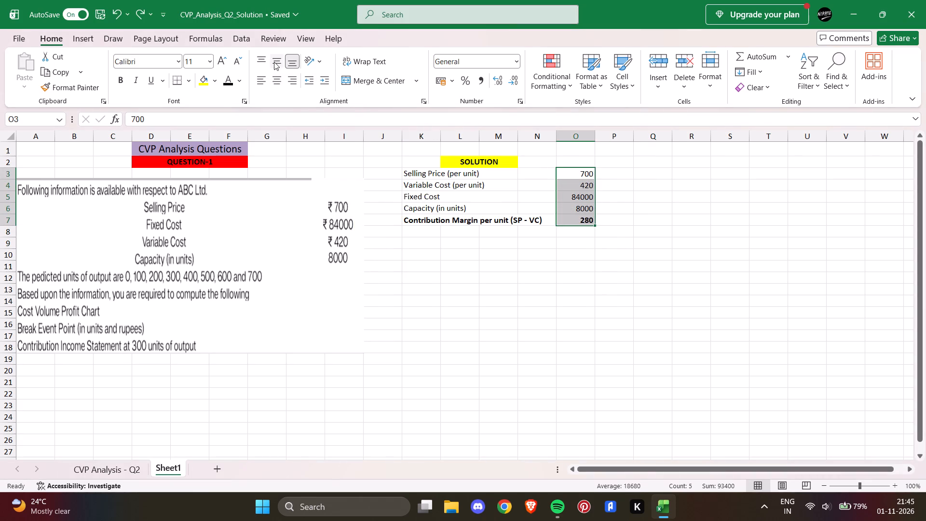
left_click(274, 56)
left_click(273, 80)
left_click(649, 218)
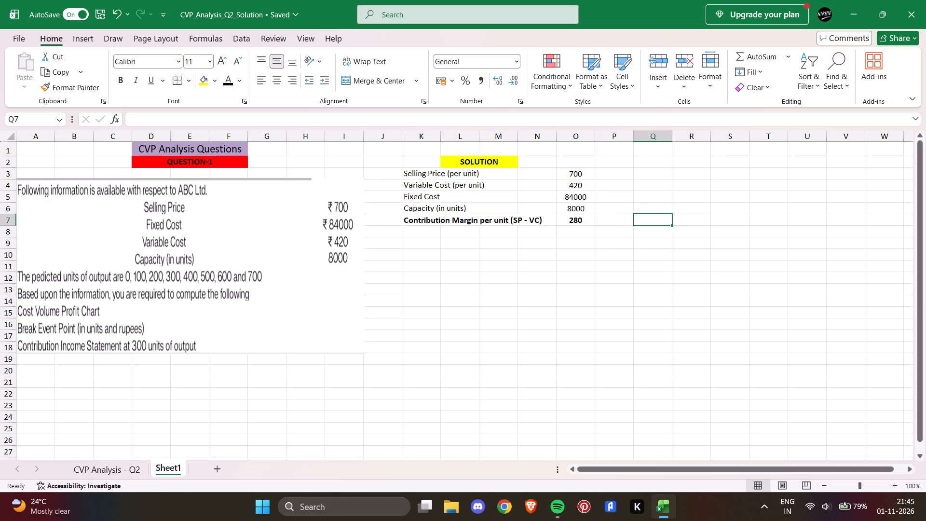
Apply thick outside borders to K3:O7, to the Contribution Margin row K7:O7 and to the values in O3:O7.
left_click_drag(409, 169, 579, 219)
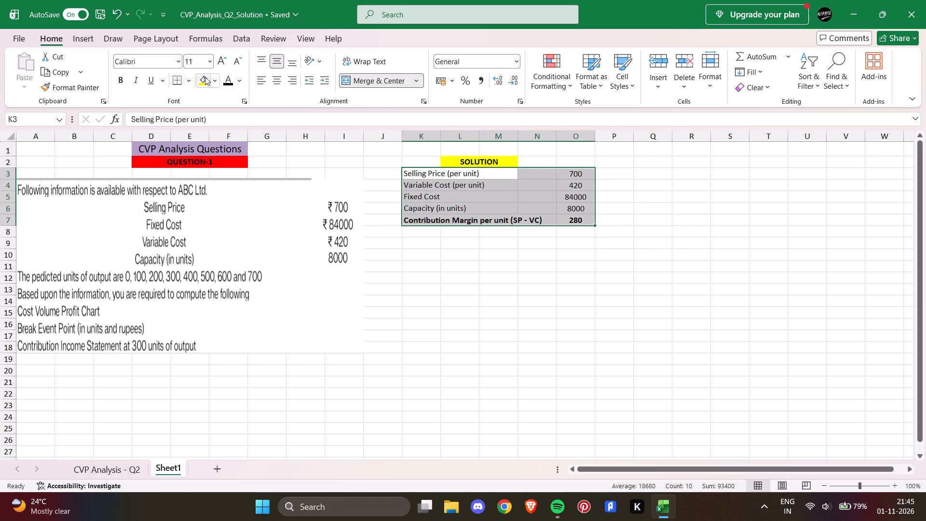
left_click(191, 82)
left_click(229, 238)
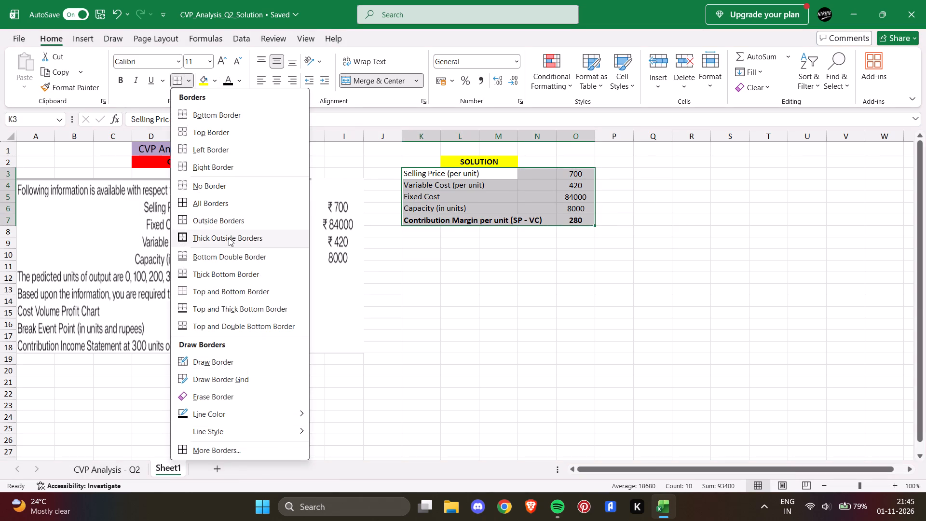
left_click_drag(407, 217, 560, 227)
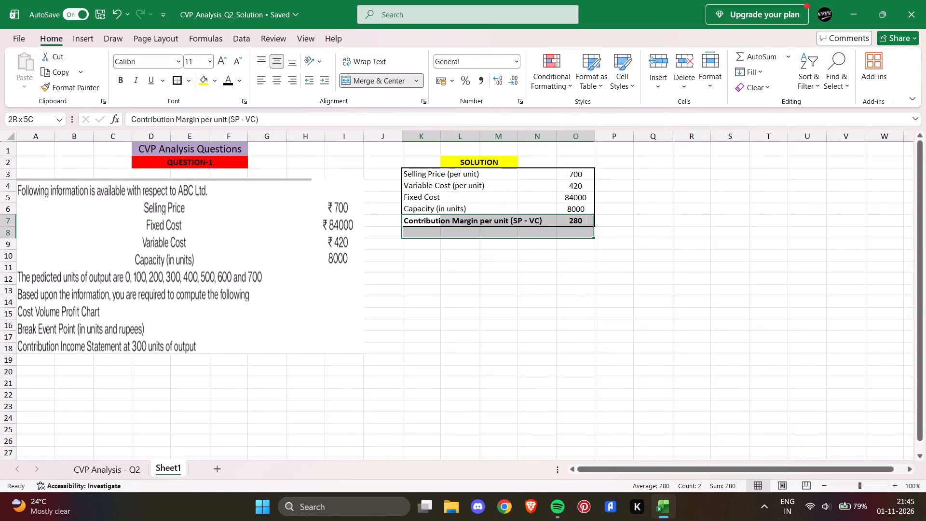
left_click_drag(560, 227, 574, 223)
left_click(178, 83)
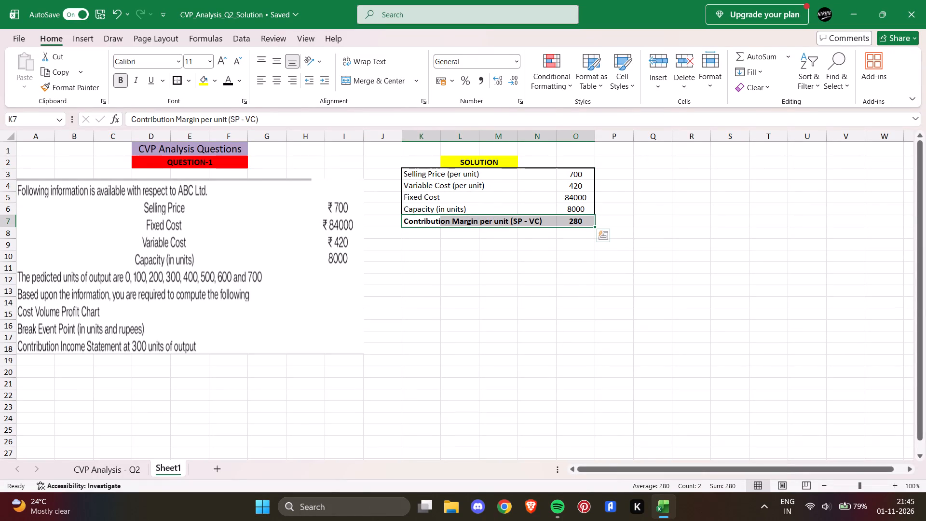
left_click_drag(563, 171, 572, 220)
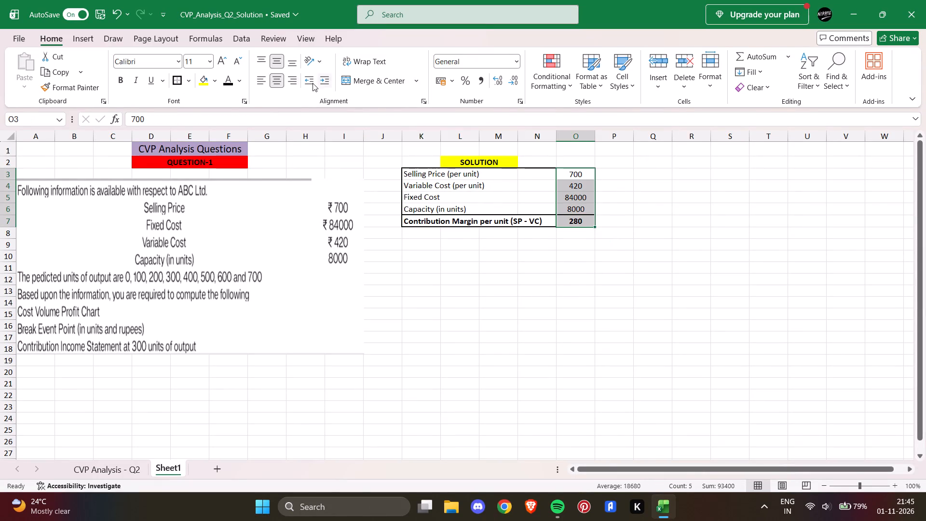
left_click(182, 82)
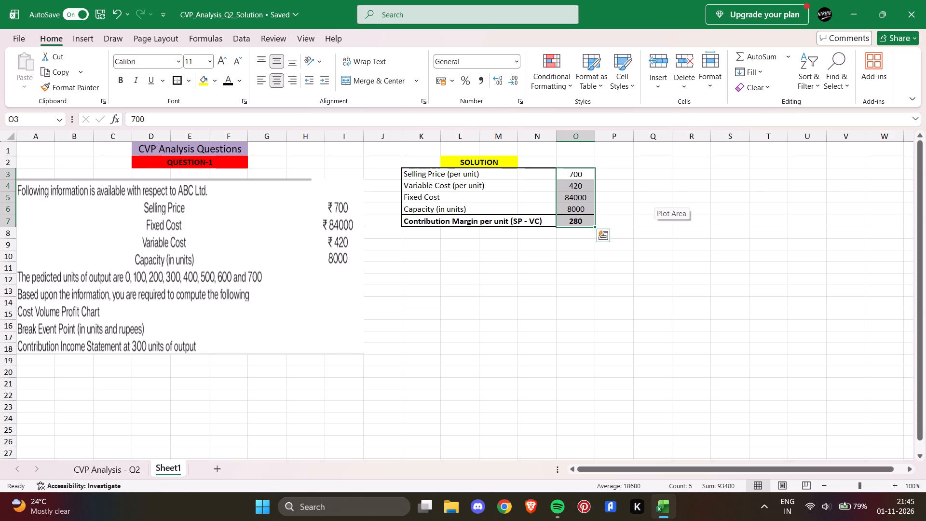
left_click(620, 245)
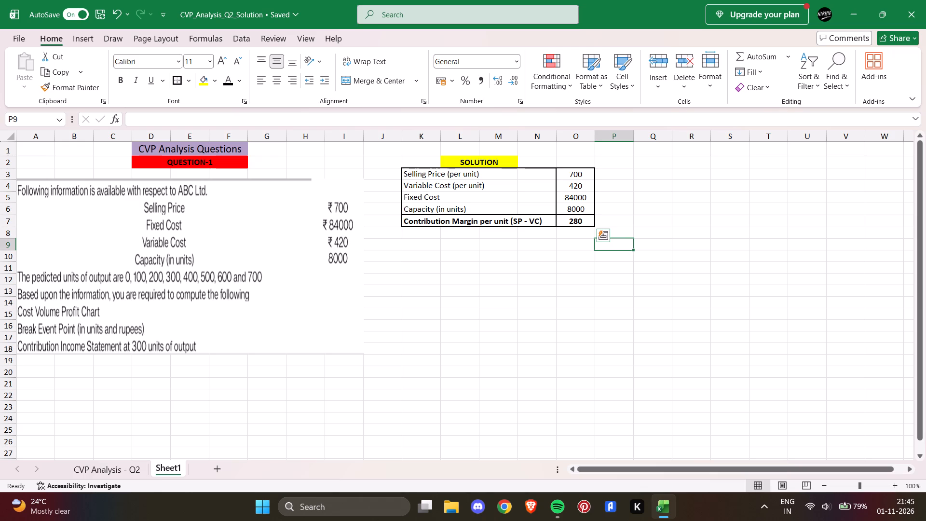
Copy the two Break Even Point labels, E11:G12 on the CVP Analysis - Q2 sheet, to Sheet1 starting at Q4.
left_click(111, 471)
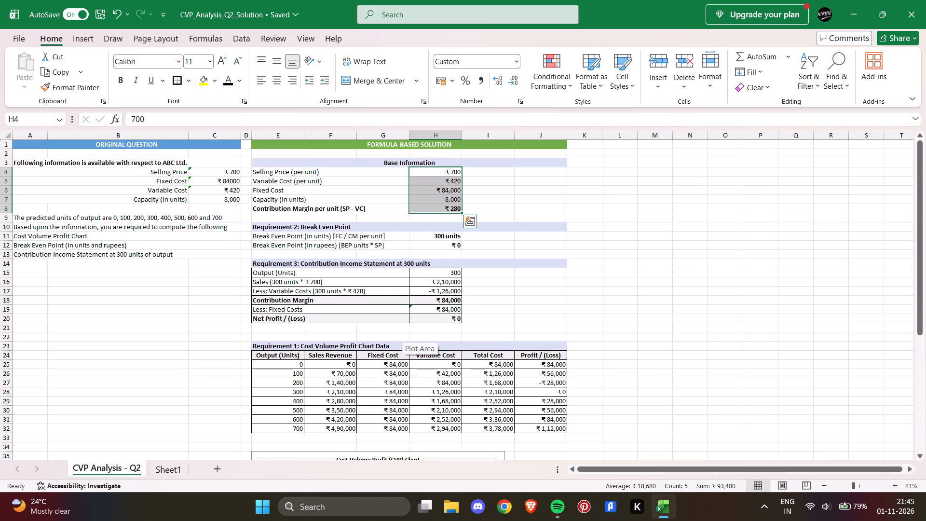
left_click_drag(268, 235, 298, 243)
left_click_drag(274, 224, 275, 224)
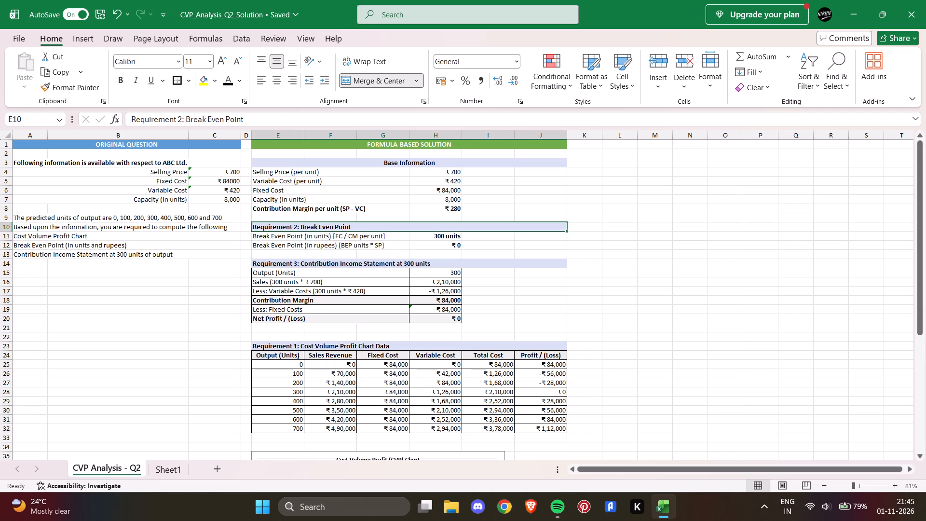
left_click_drag(275, 224, 296, 238)
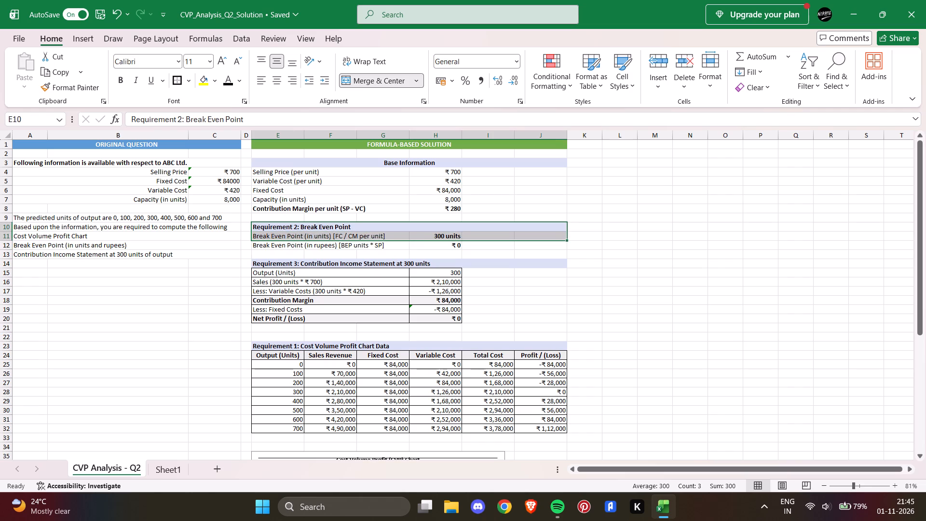
left_click(618, 233)
left_click_drag(274, 229, 307, 243)
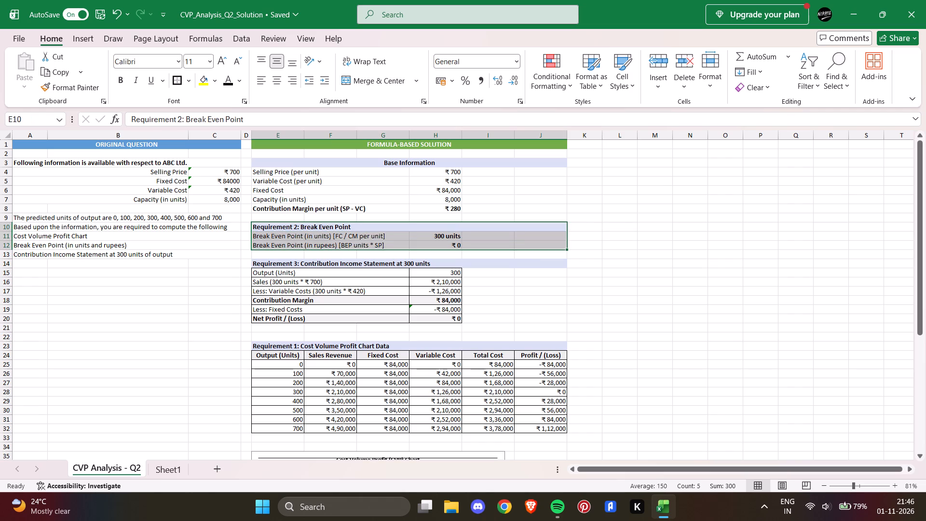
left_click_drag(264, 233, 312, 247)
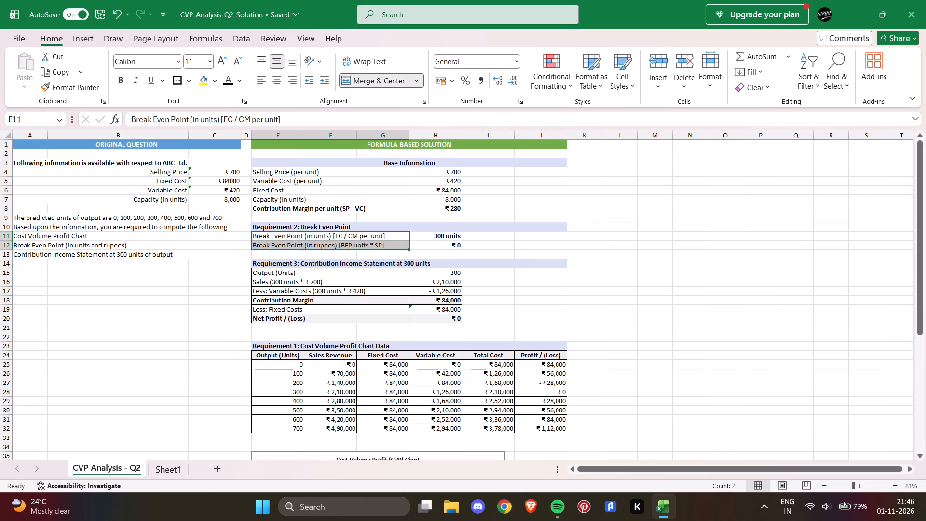
key("ctrl+c")
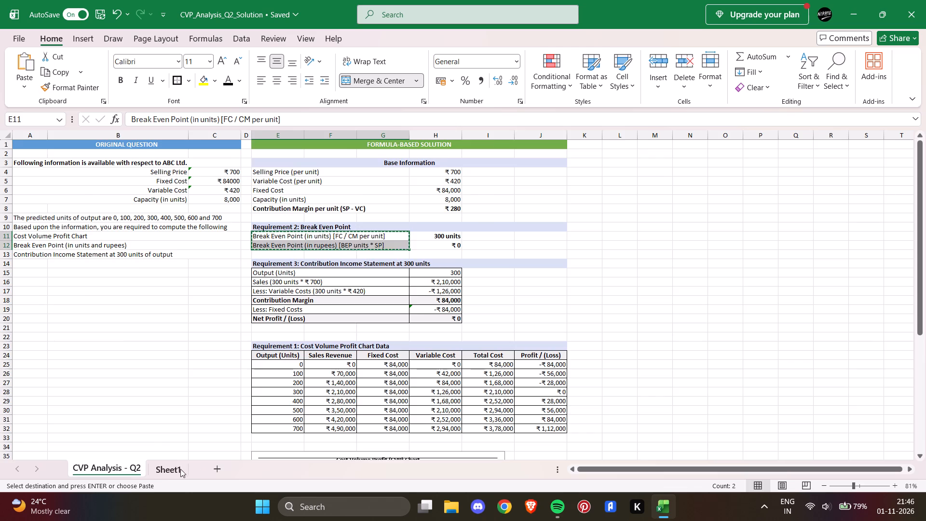
left_click(176, 469)
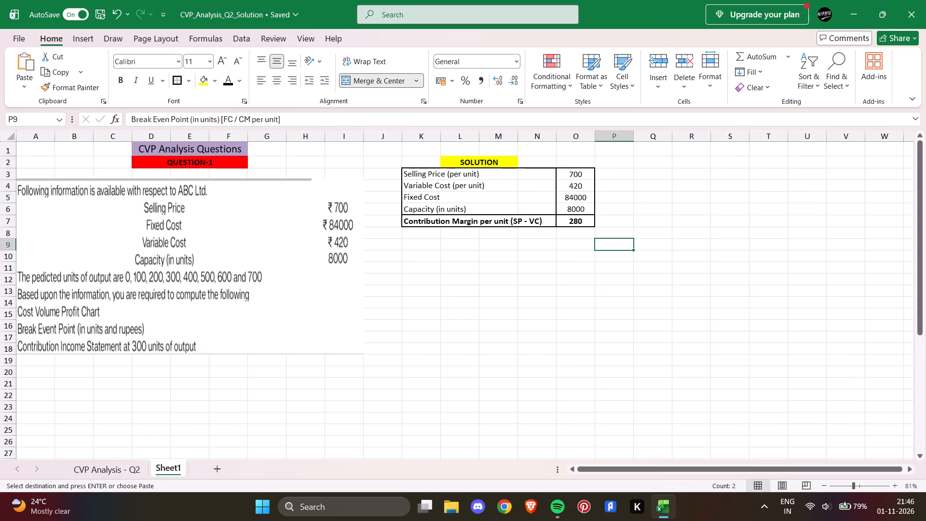
left_click(653, 185)
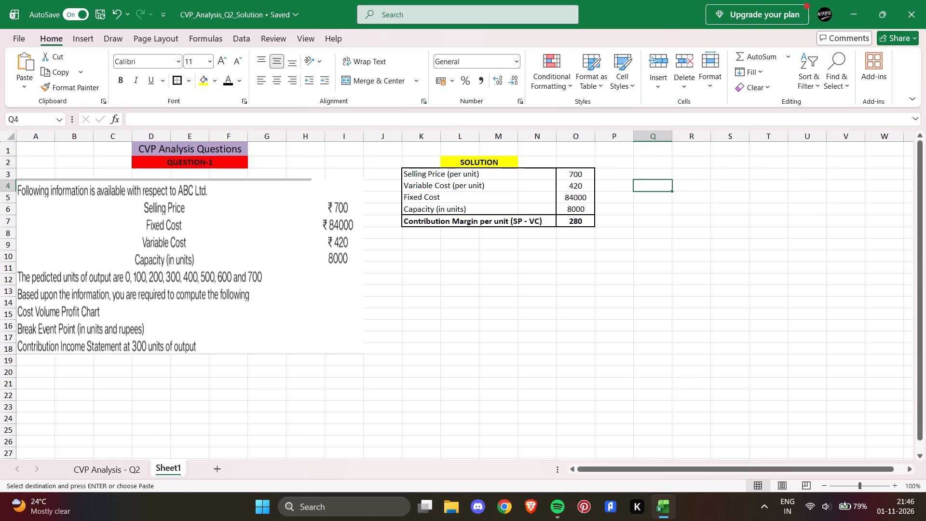
key("ctrl+v")
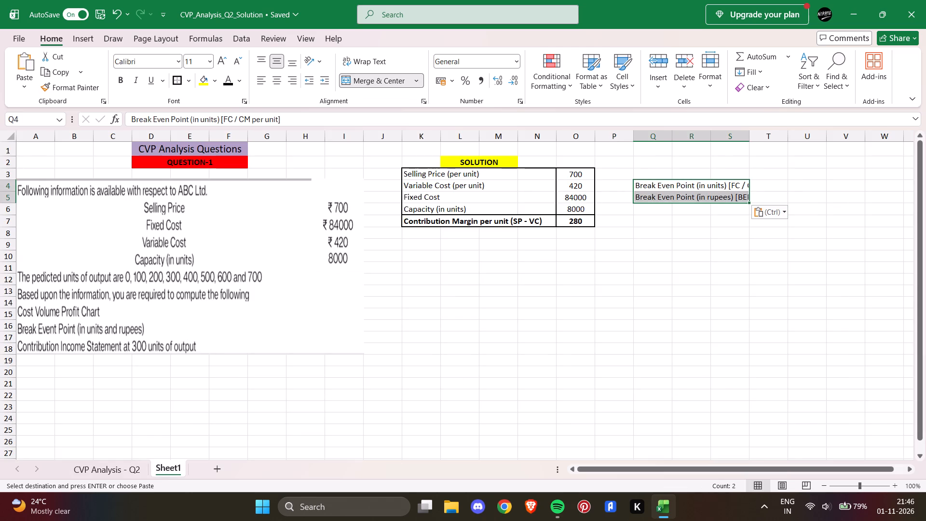
left_click(742, 224)
Unmerge the cells of the two Break Even Point labels in rows 4 and 5 of Sheet1.
left_click(653, 184)
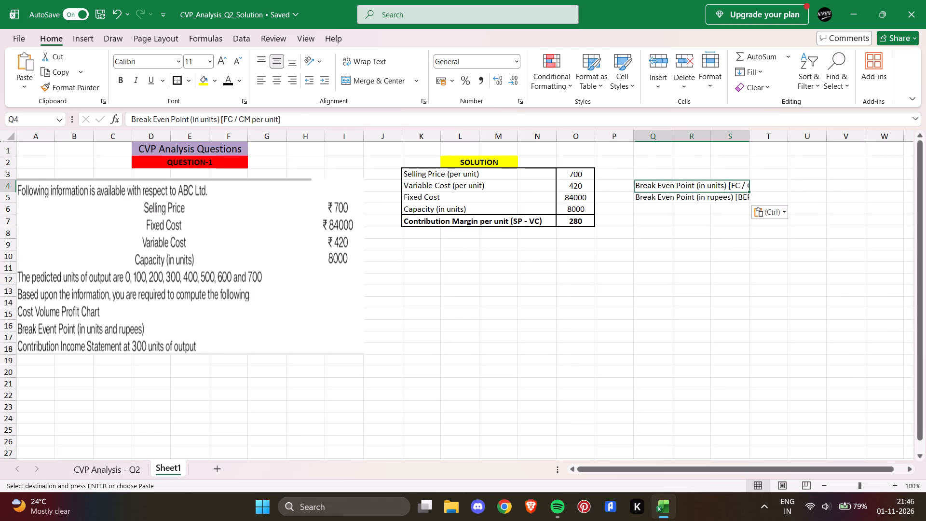
left_click_drag(708, 188, 759, 185)
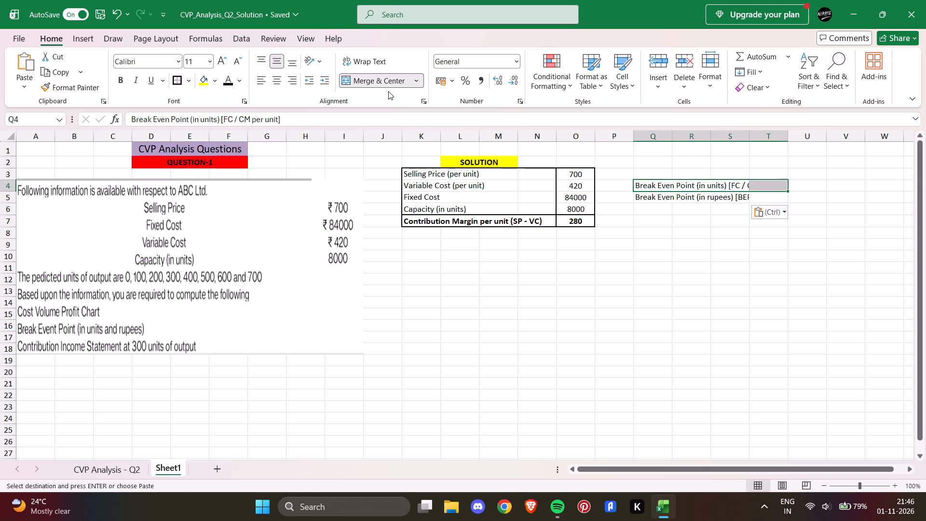
left_click(384, 81)
left_click_drag(645, 197, 757, 193)
left_click(368, 73)
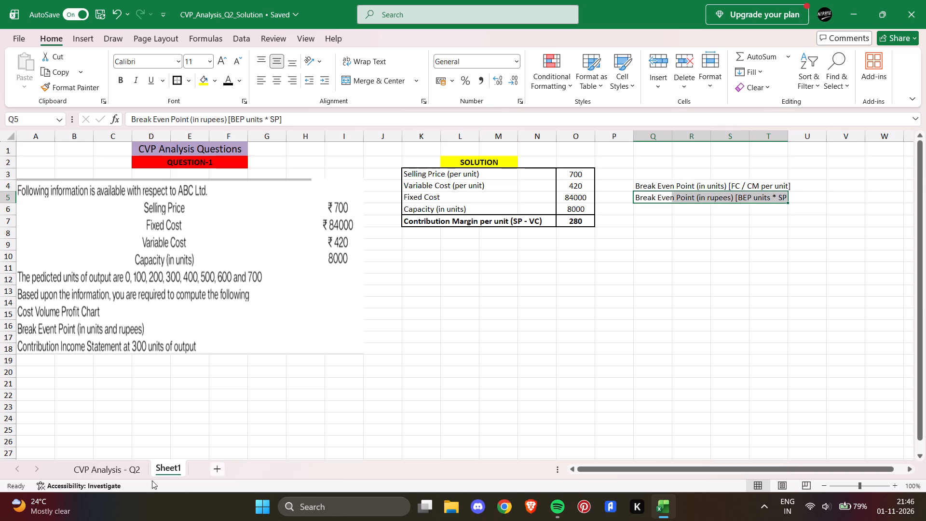
Switch to the CVP Analysis - Q2 sheet.
left_click(91, 463)
Set the display brightness to 50 in the Windows quick settings.
left_click(854, 520)
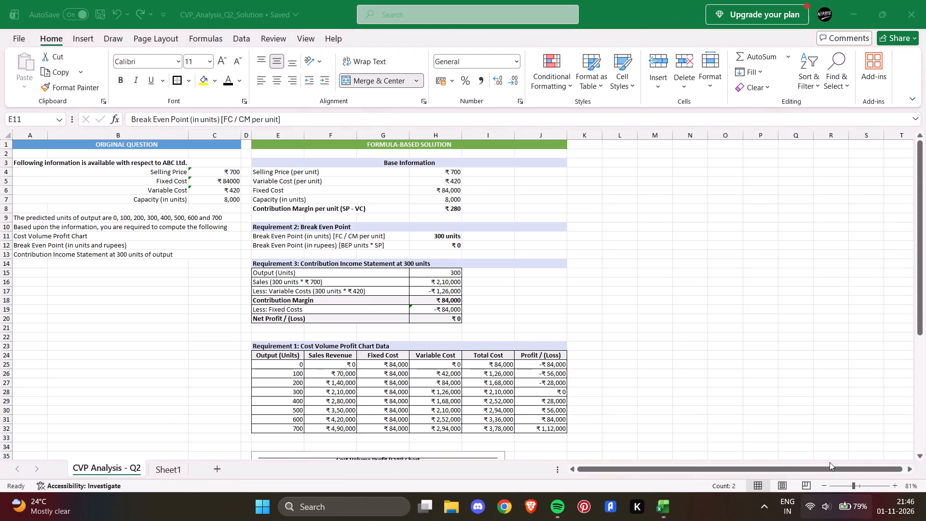
left_click(803, 401)
key("Left")
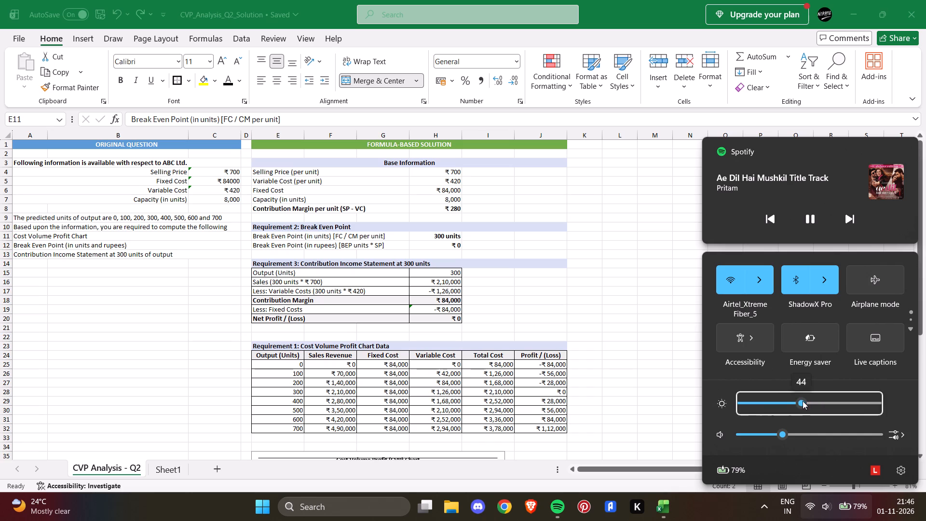
key("Right")
key("Right")
key("Right")
key("Right")
key("Right")
key("Right")
left_click(682, 338)
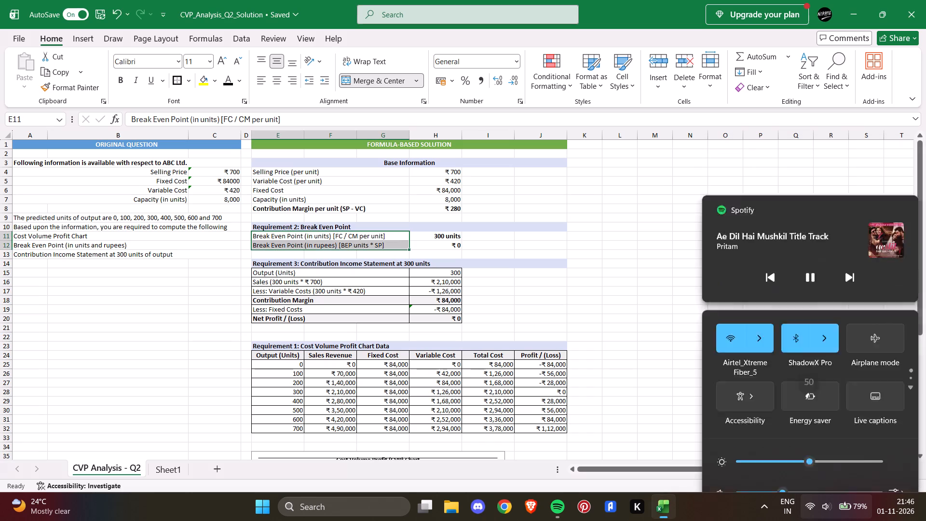
Copy the heading text "Requirement 2: Break Even Point" from E10 on the CVP Analysis - Q2 sheet to Q3 of Sheet1.
left_click(342, 230)
left_click(337, 227)
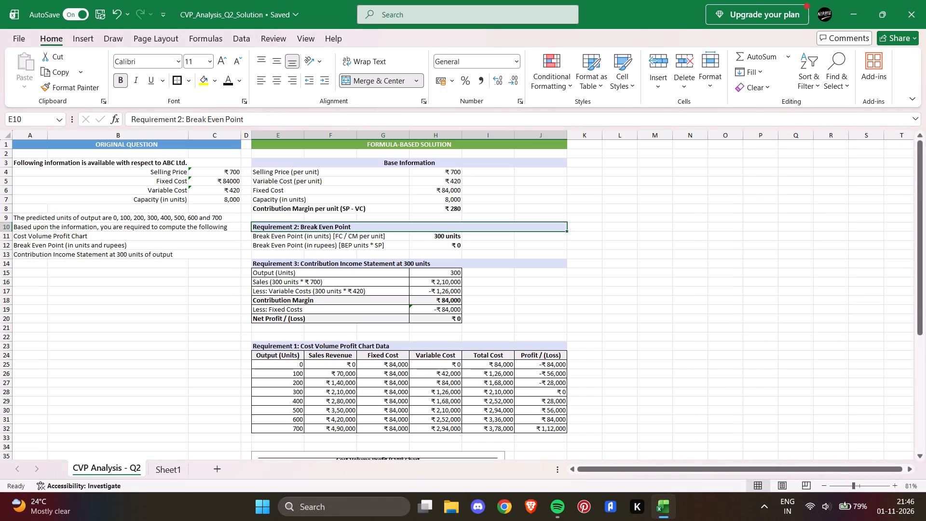
left_click_drag(248, 118, 118, 123)
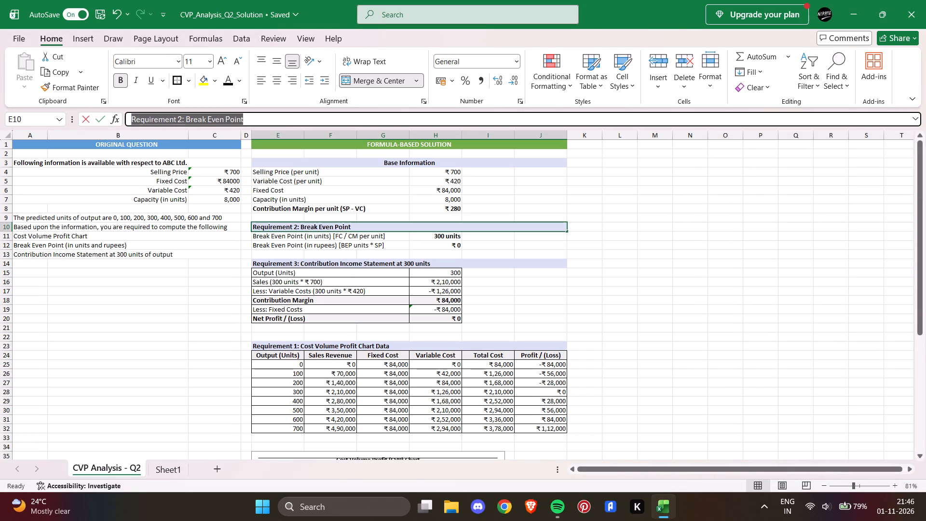
left_click_drag(118, 123, 98, 123)
key("ctrl+c")
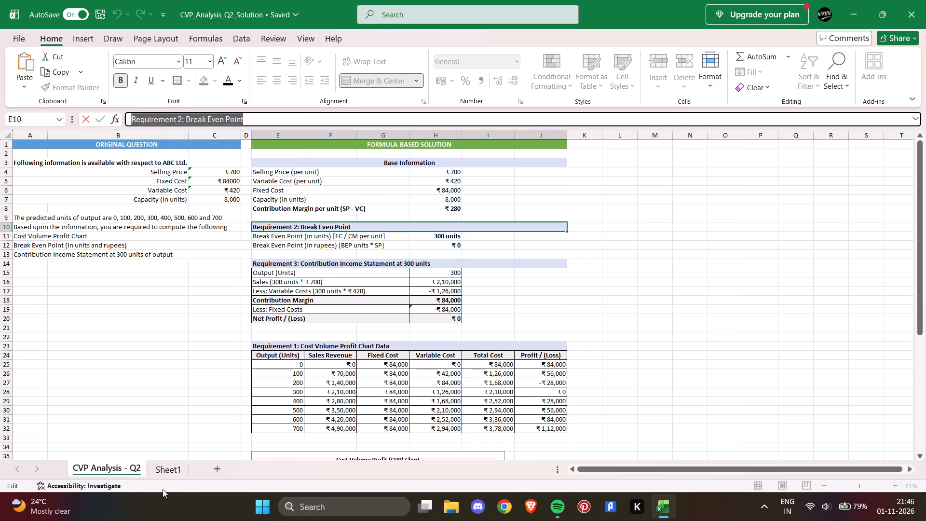
left_click(168, 472)
left_click(650, 175)
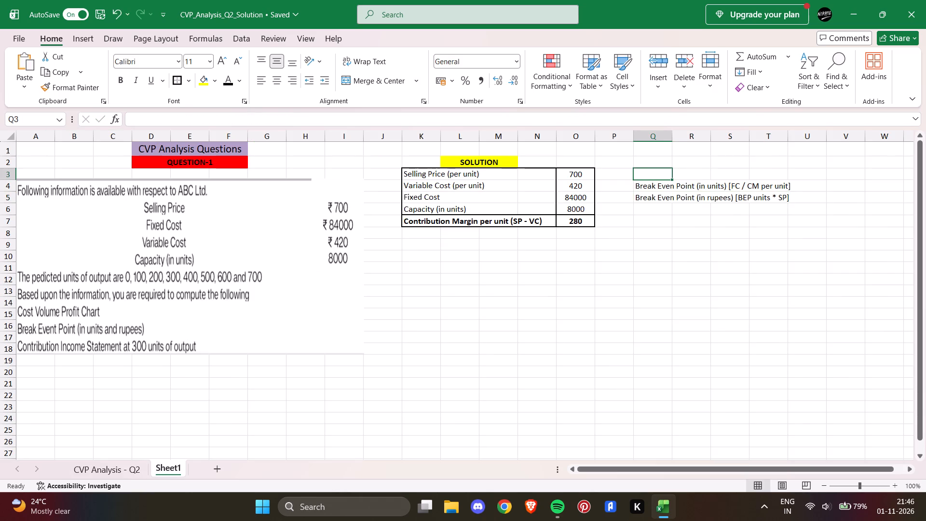
key("ctrl+v")
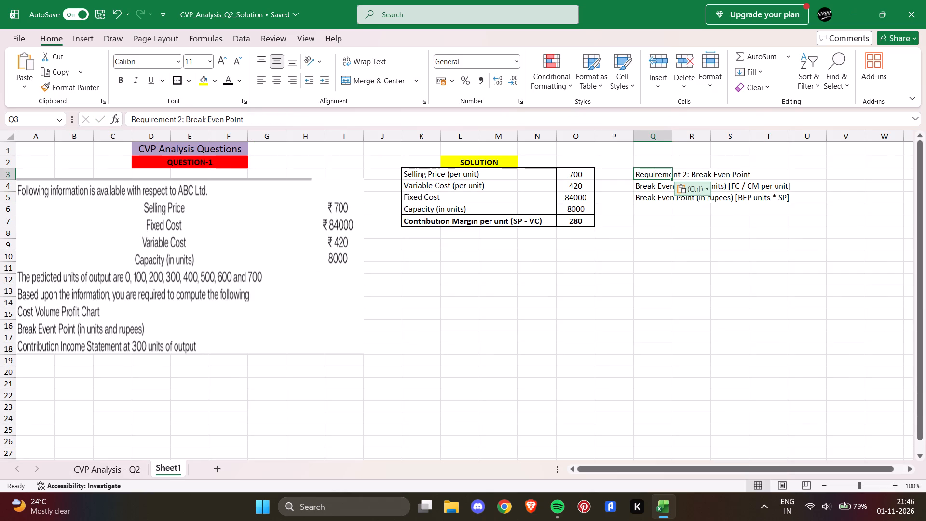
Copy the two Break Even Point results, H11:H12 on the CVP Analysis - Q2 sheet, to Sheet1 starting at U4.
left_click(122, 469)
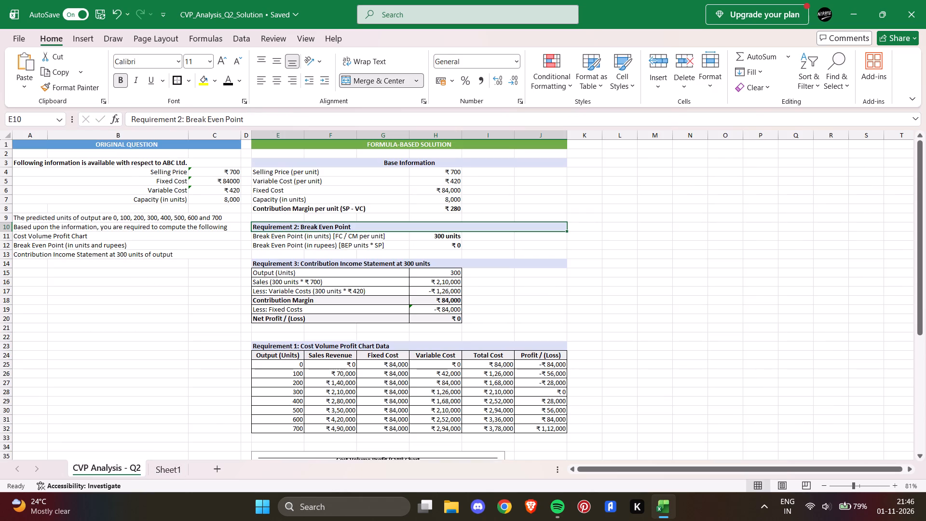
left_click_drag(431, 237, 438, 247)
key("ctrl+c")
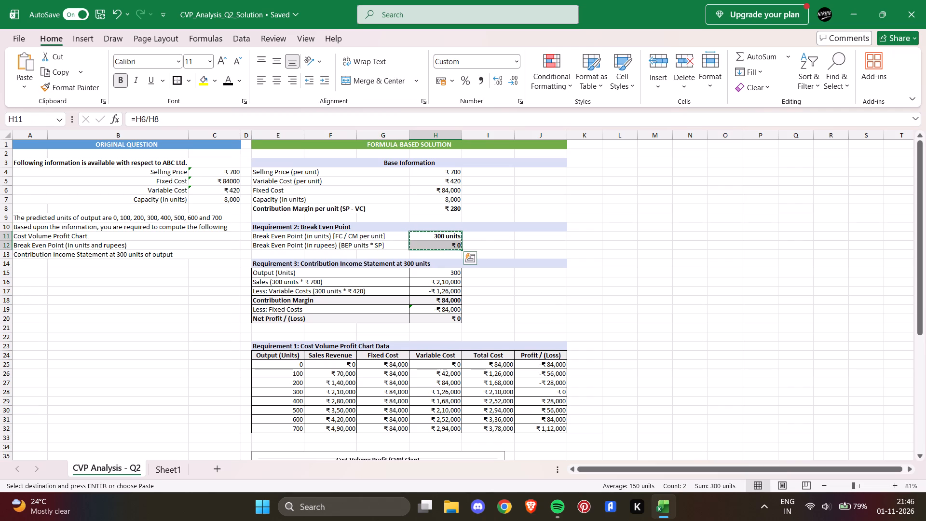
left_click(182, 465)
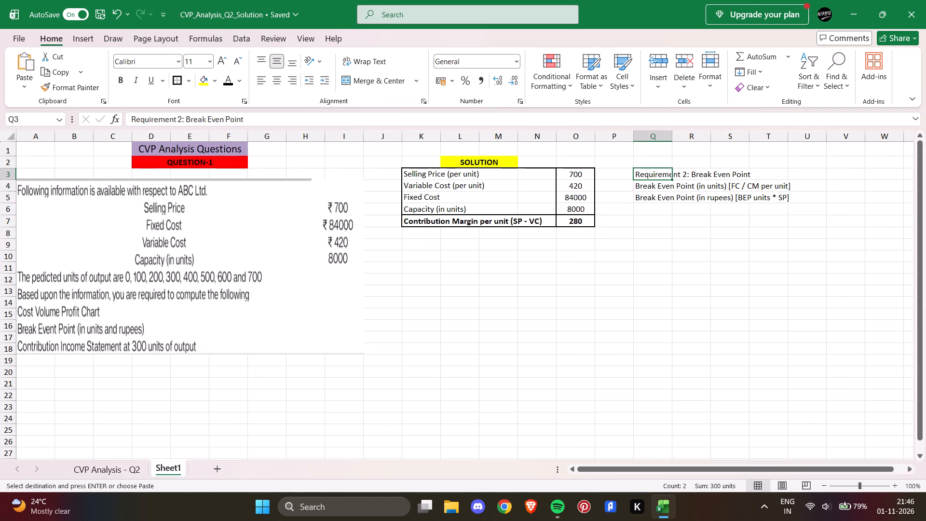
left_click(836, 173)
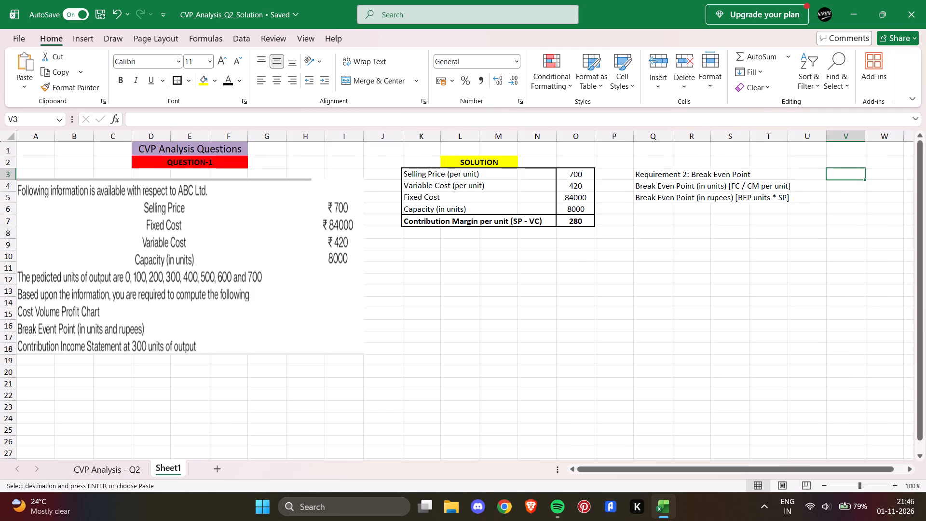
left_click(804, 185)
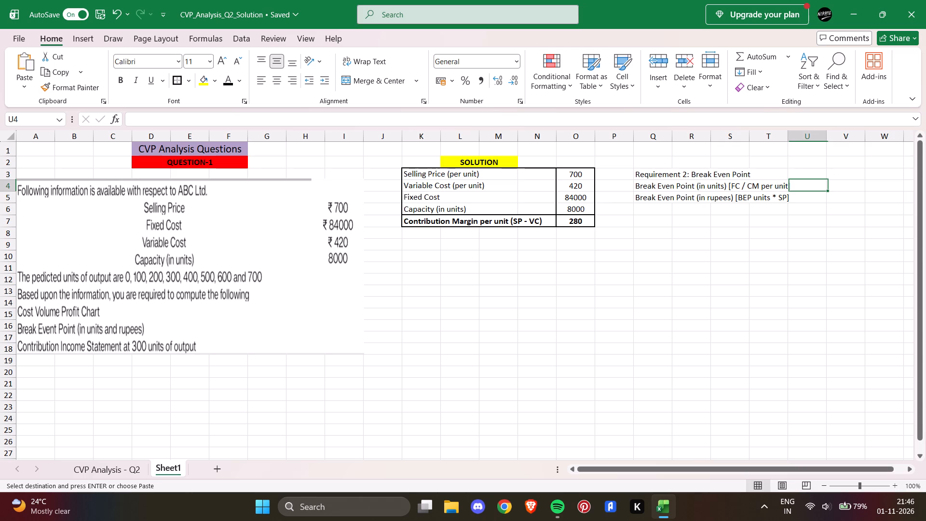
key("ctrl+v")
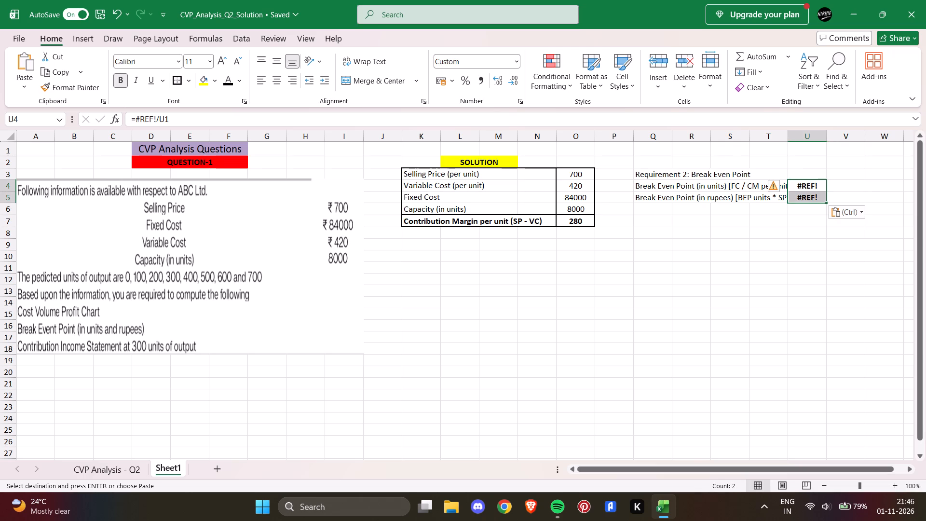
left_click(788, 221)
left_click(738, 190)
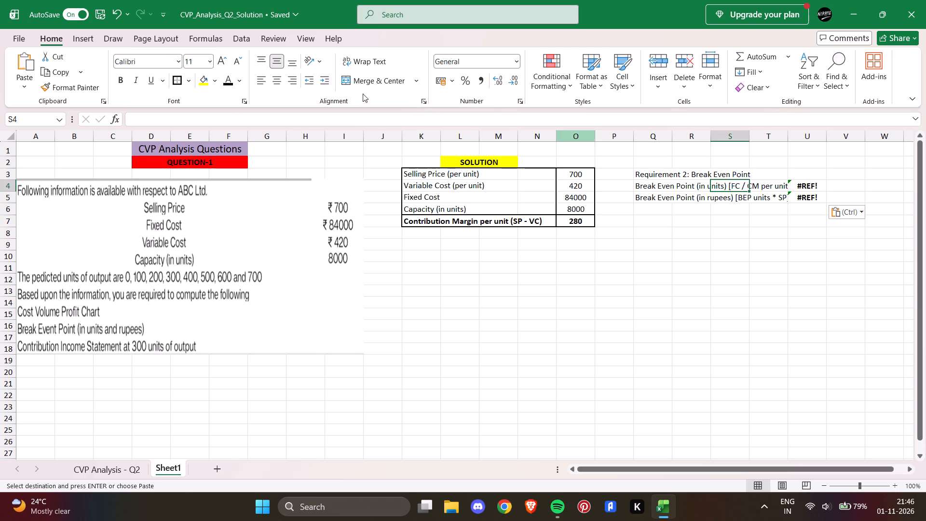
Format the two Break Even Point labels in Q4 and Q5 as bold at font size 10.
left_click(644, 189)
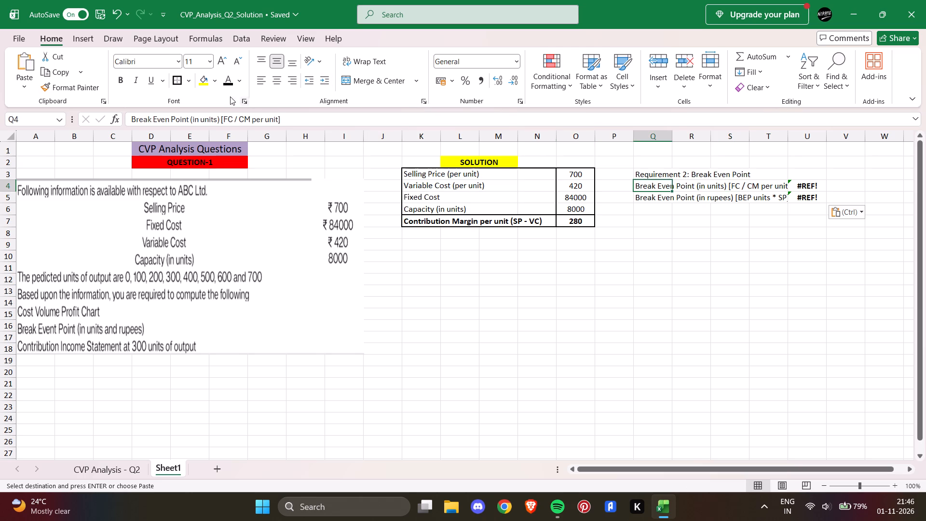
left_click(126, 84)
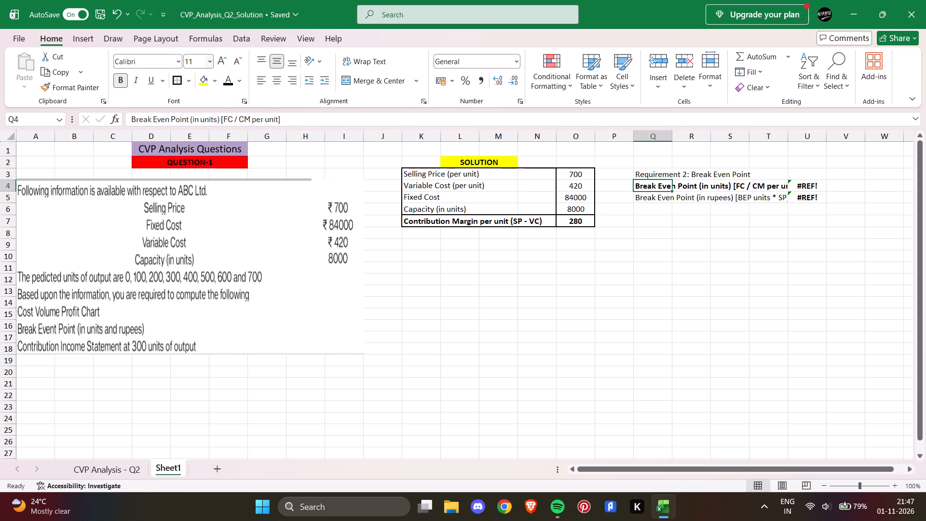
left_click(212, 62)
left_click(198, 103)
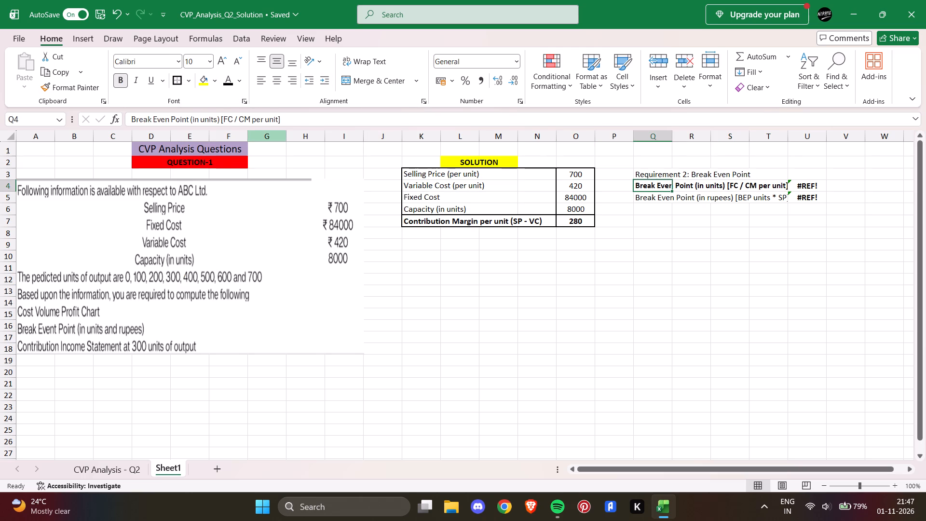
left_click(686, 196)
left_click_drag(640, 201, 765, 199)
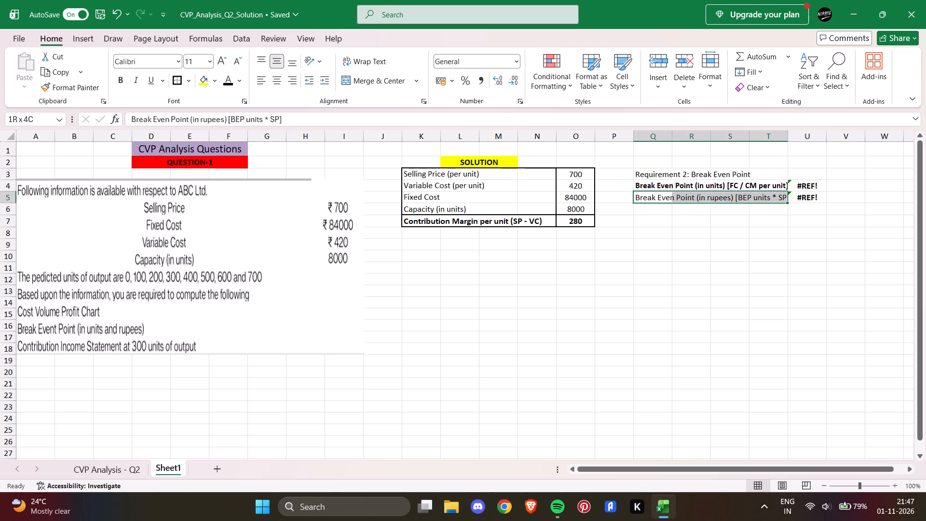
left_click_drag(765, 199, 776, 199)
left_click(121, 80)
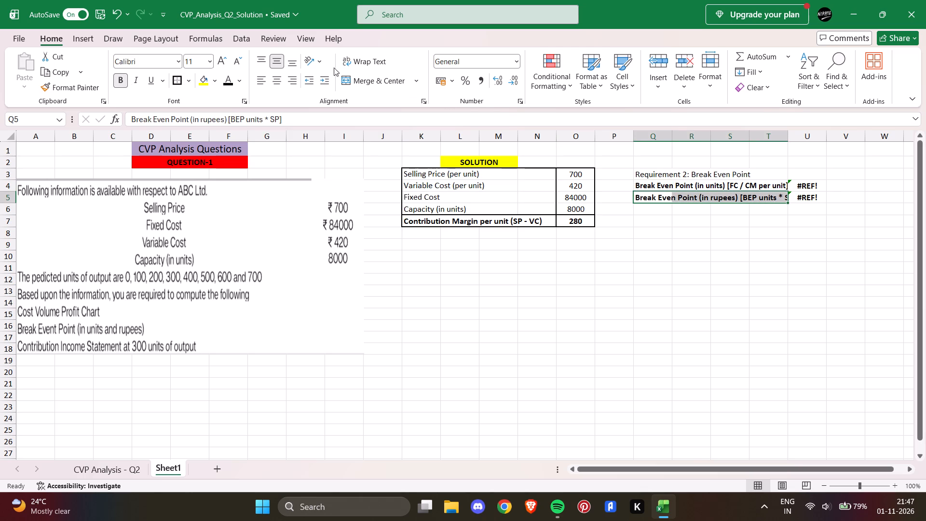
left_click(207, 58)
left_click(205, 105)
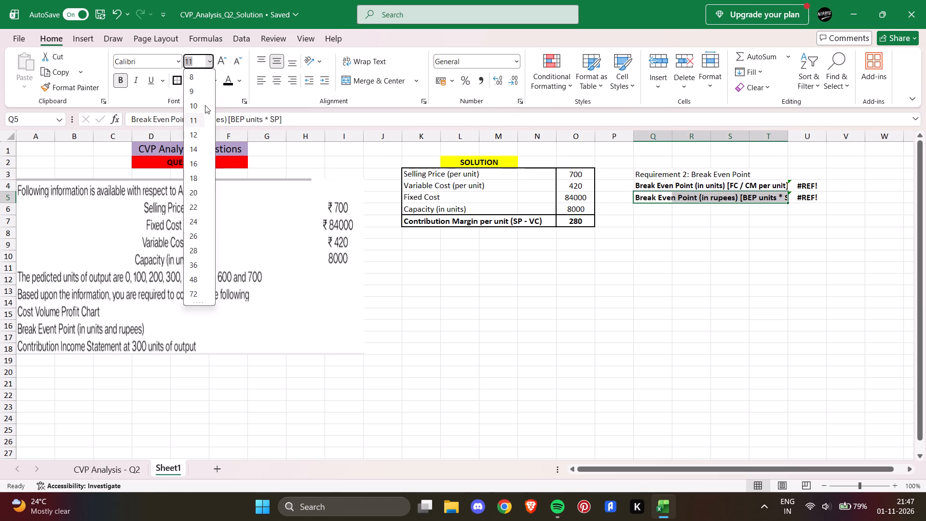
left_click(201, 104)
left_click(759, 257)
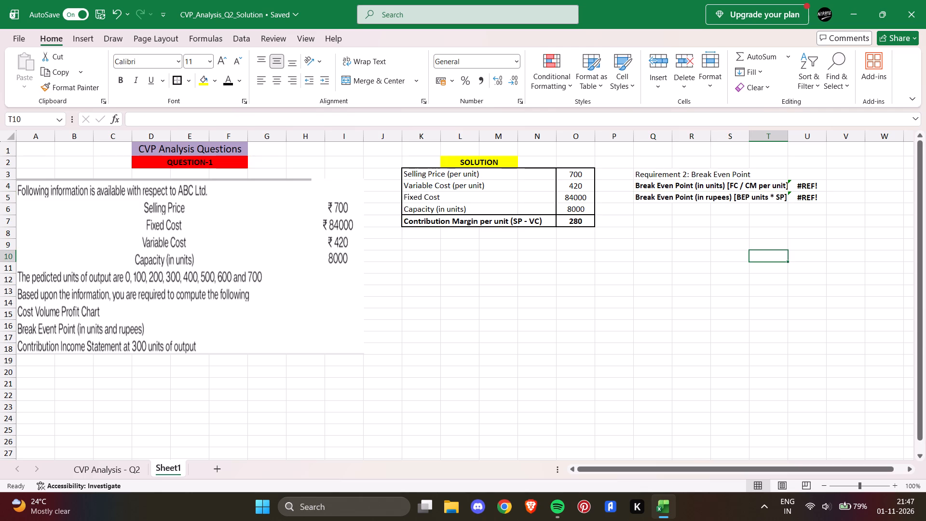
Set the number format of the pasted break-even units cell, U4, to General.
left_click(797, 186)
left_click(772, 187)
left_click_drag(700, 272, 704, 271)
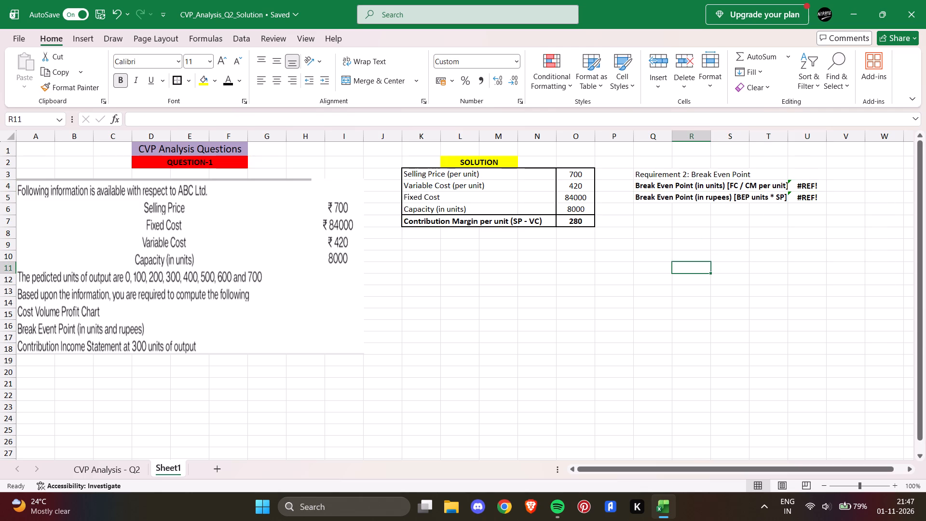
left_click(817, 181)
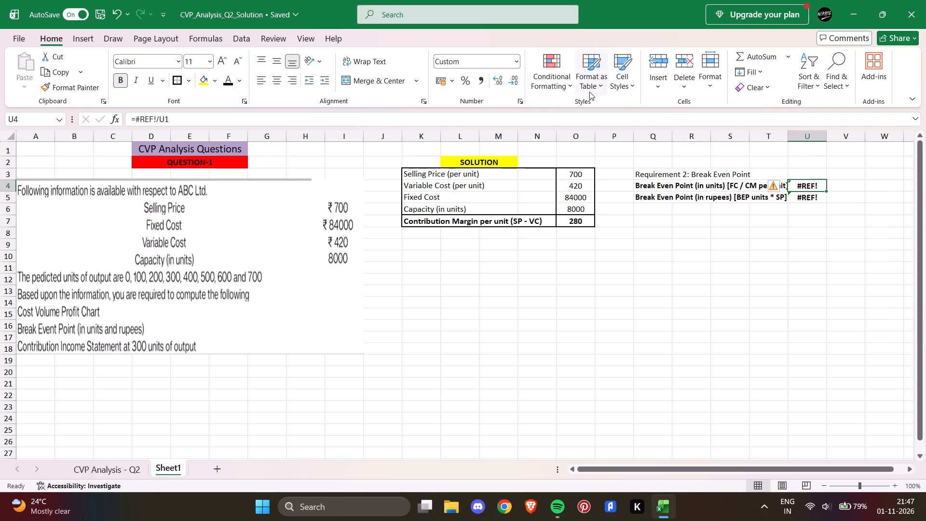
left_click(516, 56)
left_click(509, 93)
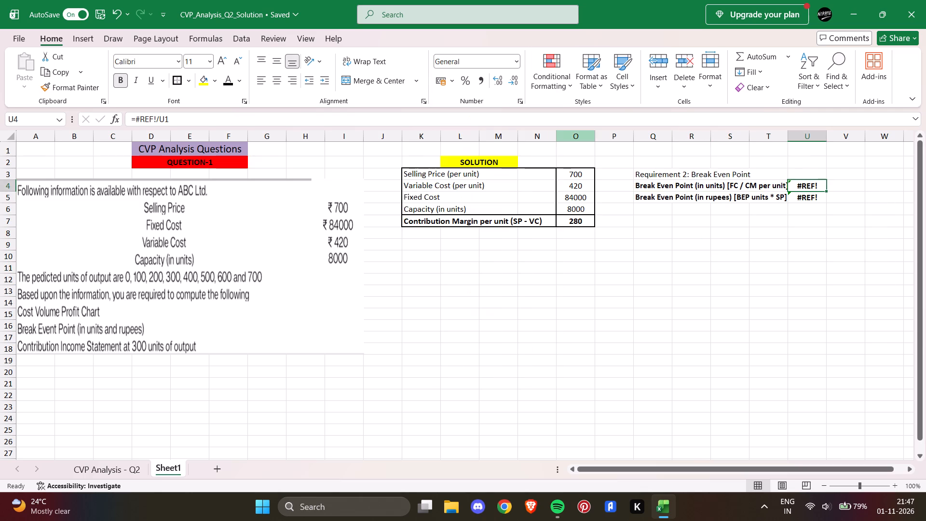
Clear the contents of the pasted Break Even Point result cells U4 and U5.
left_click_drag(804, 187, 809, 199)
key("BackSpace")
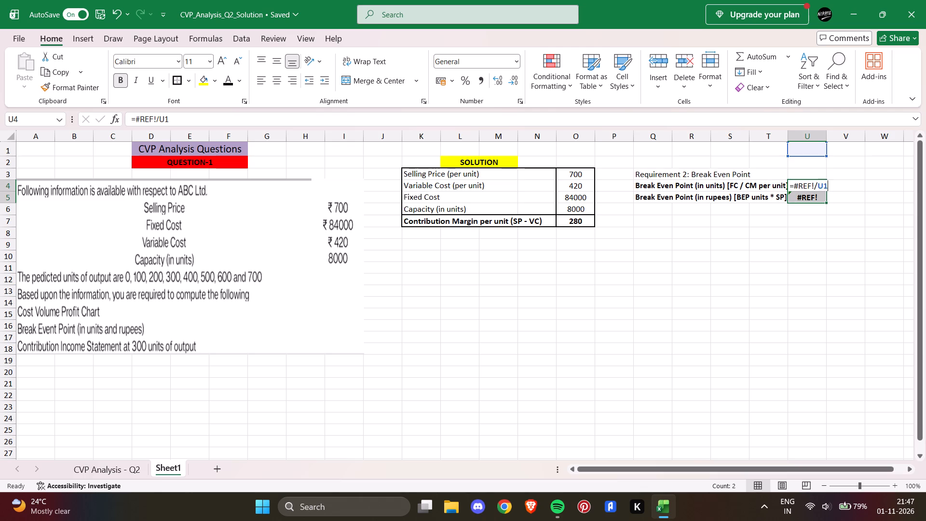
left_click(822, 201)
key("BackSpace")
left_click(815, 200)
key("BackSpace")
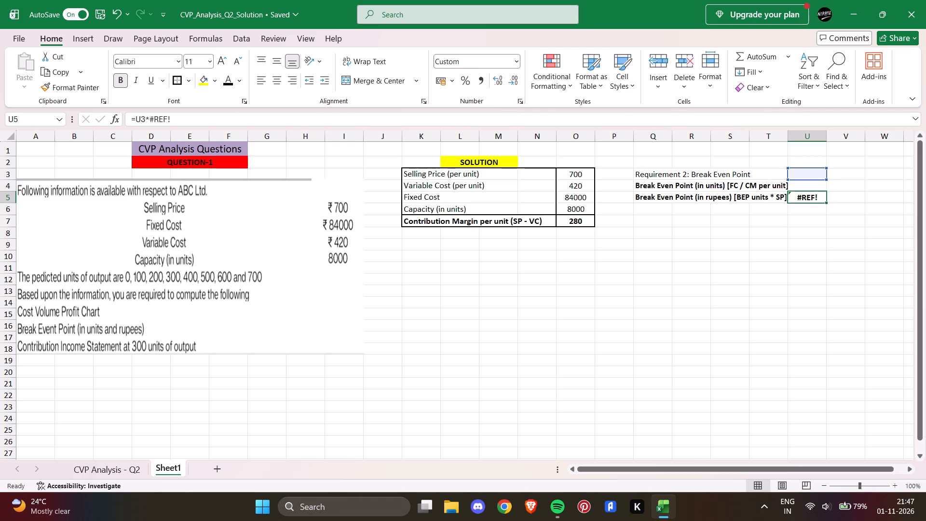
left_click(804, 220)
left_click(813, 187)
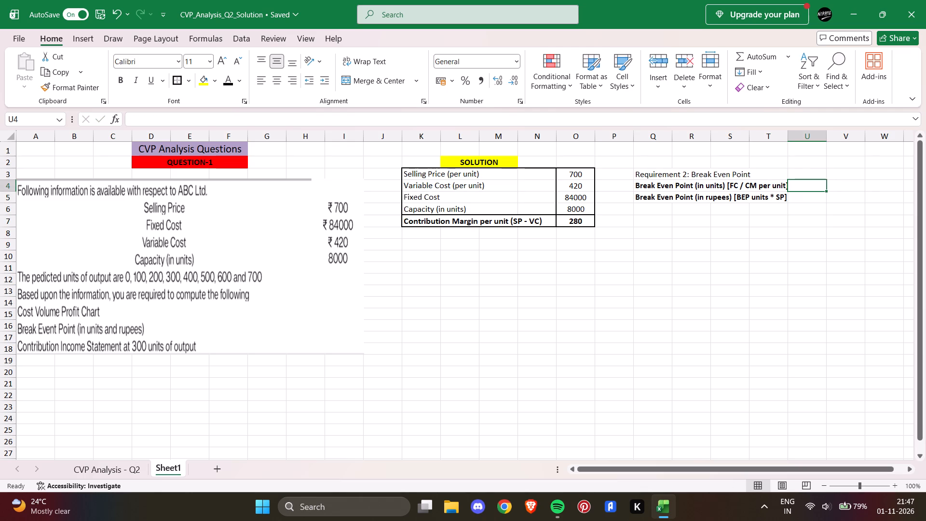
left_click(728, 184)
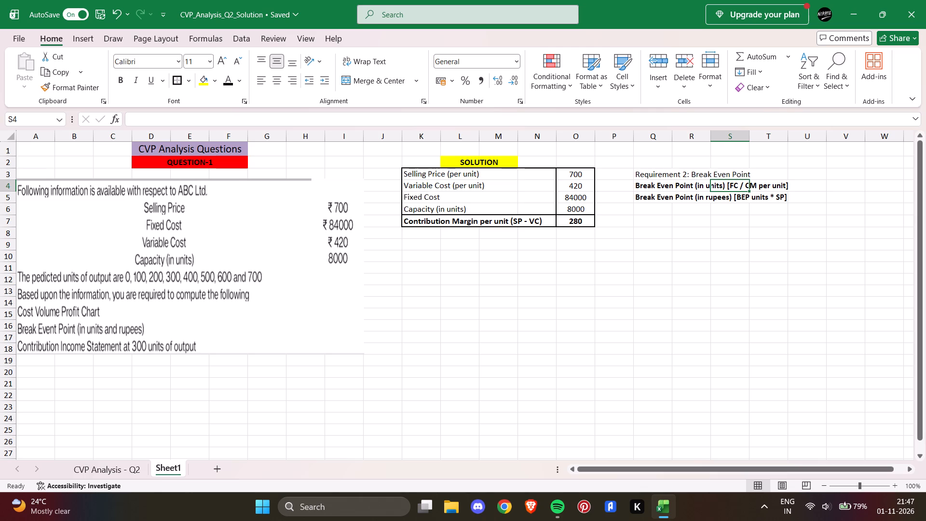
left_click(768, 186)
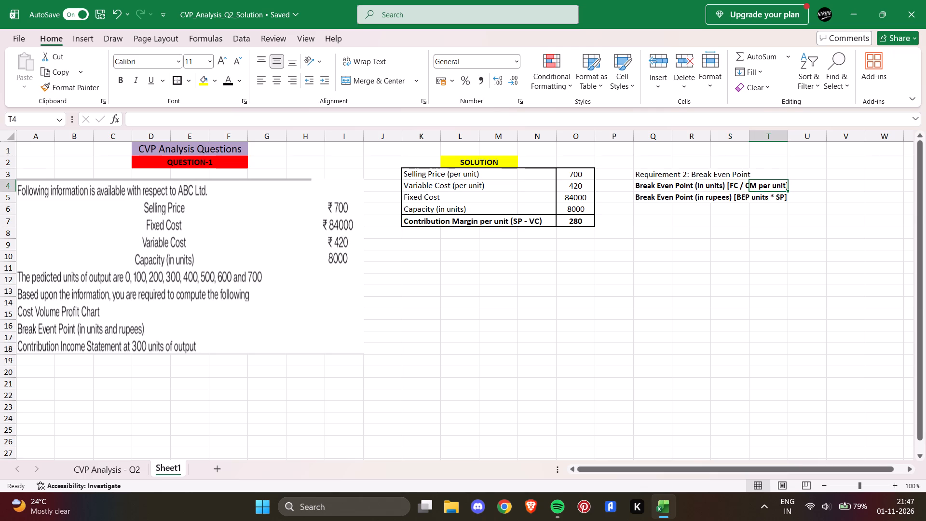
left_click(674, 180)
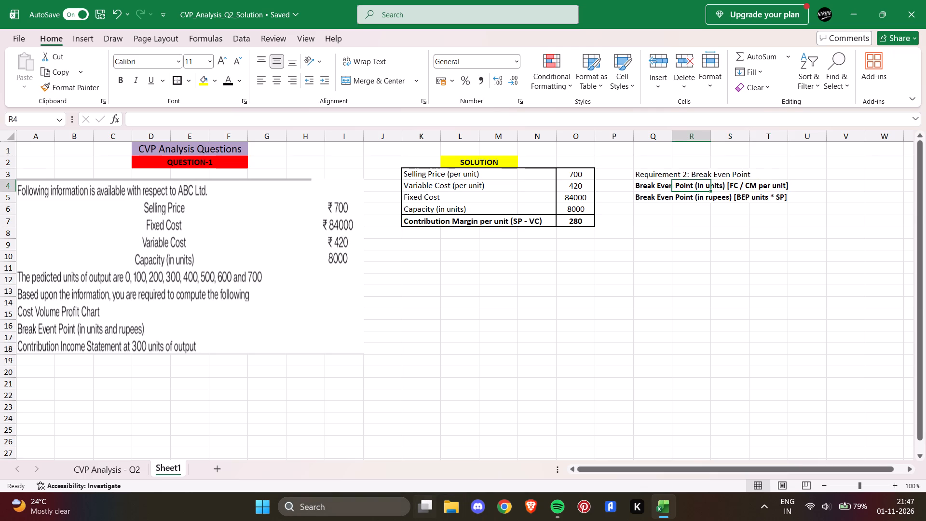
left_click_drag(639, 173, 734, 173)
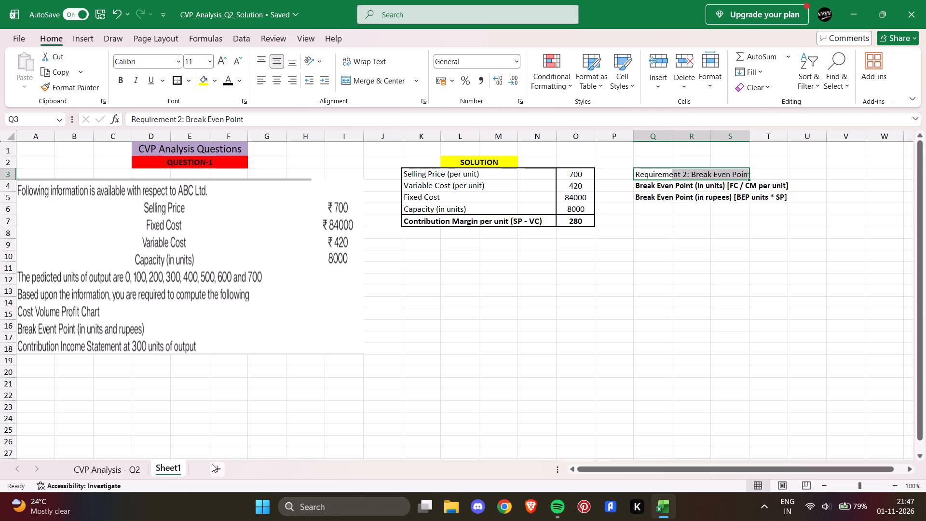
Enter the Break Even Point results on Sheet1: 300 Units in U4 and 0 in U5.
left_click(117, 469)
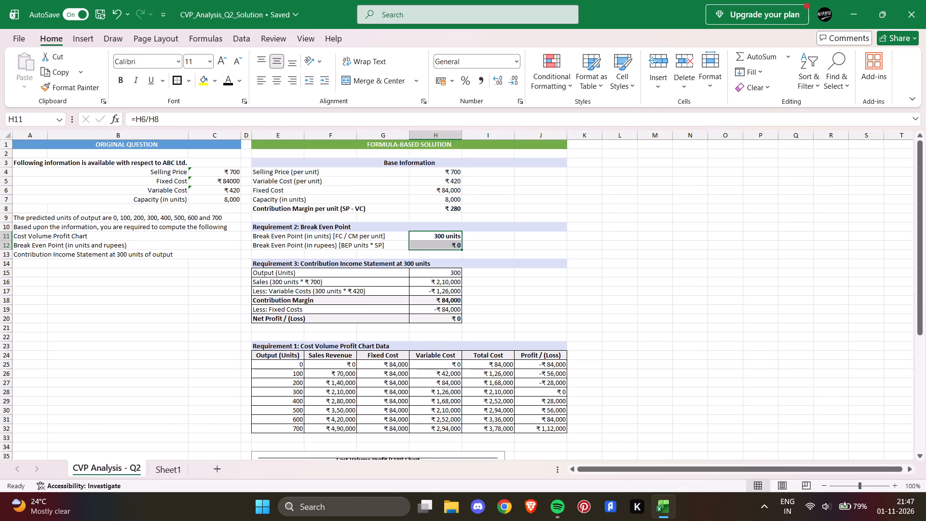
left_click(161, 471)
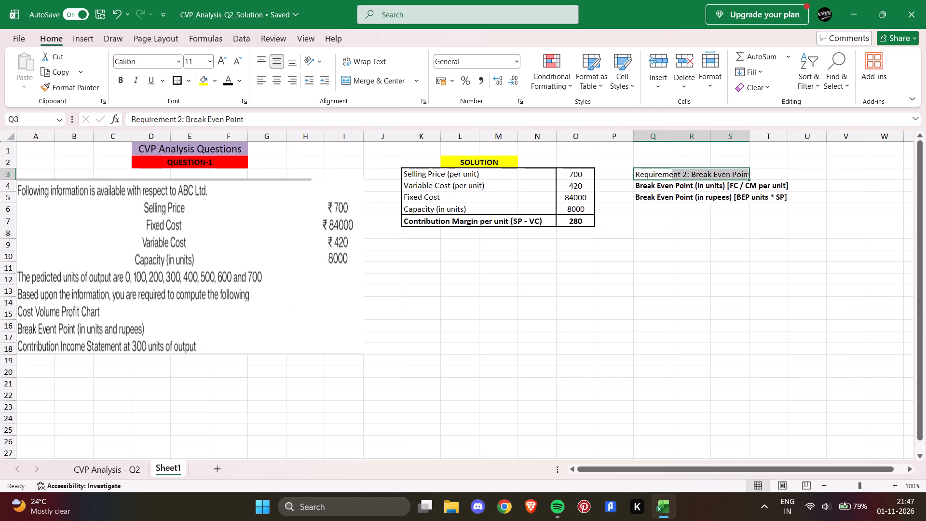
left_click(813, 184)
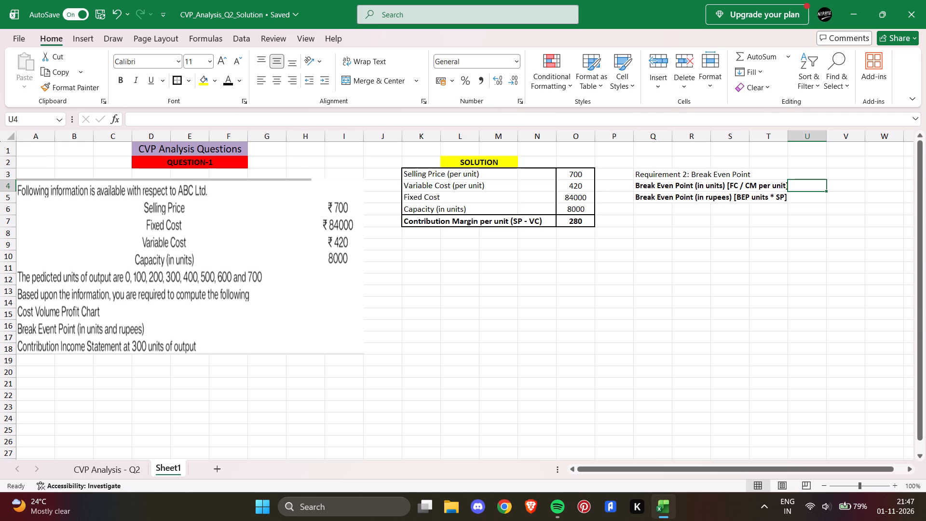
key("3")
key("0")
key("0")
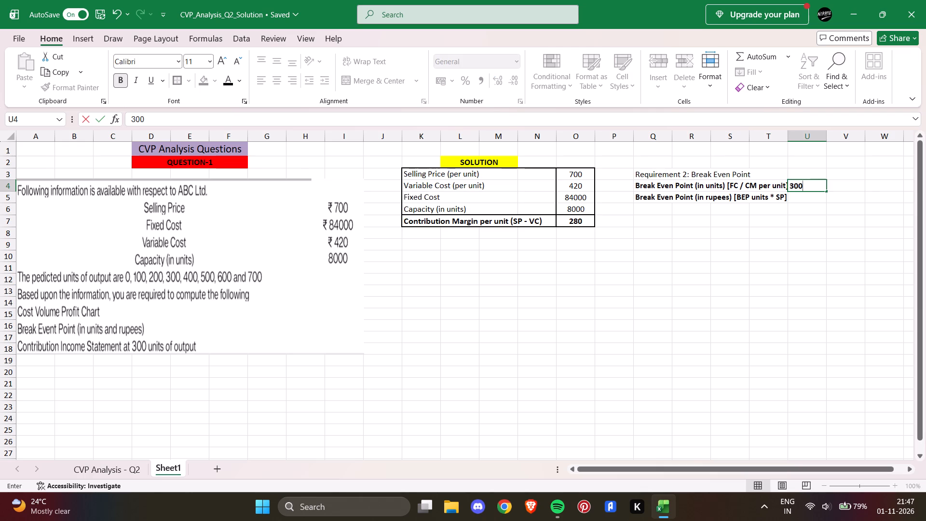
key("space")
type("U")
type("nits")
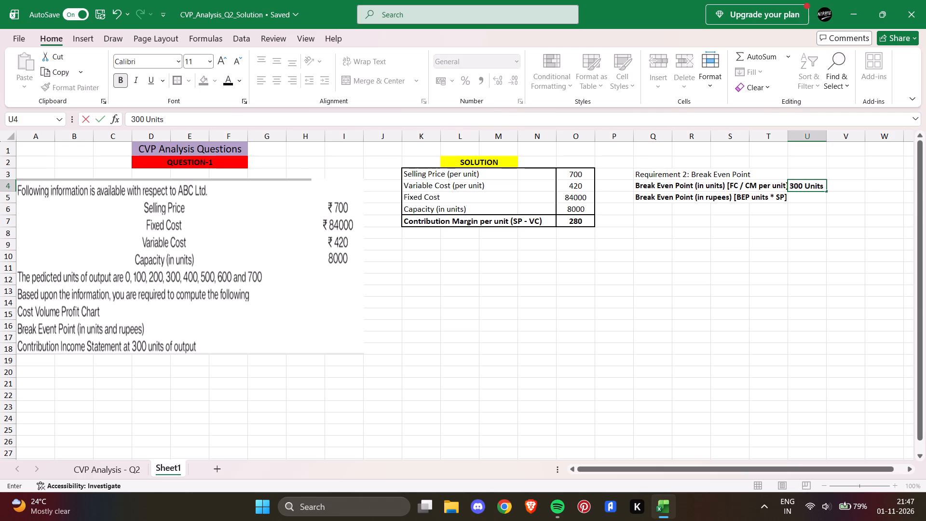
left_click(809, 196)
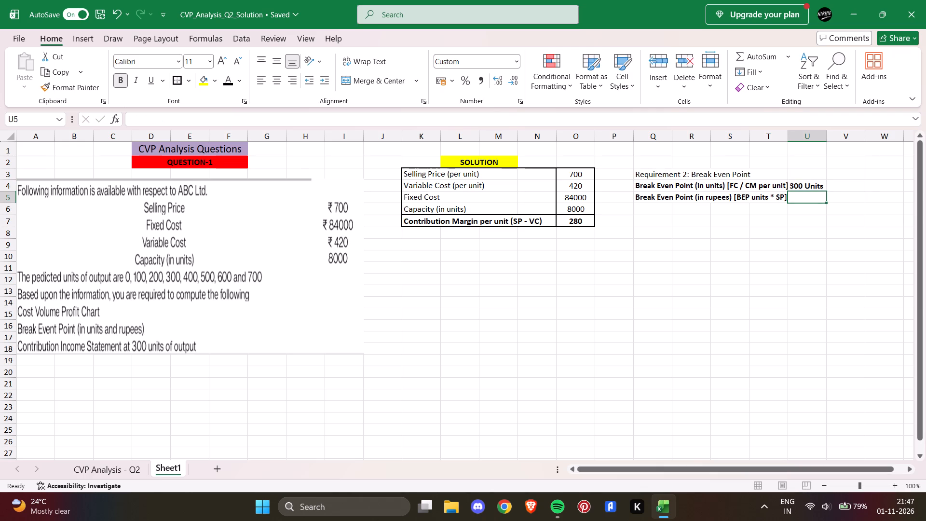
key("1")
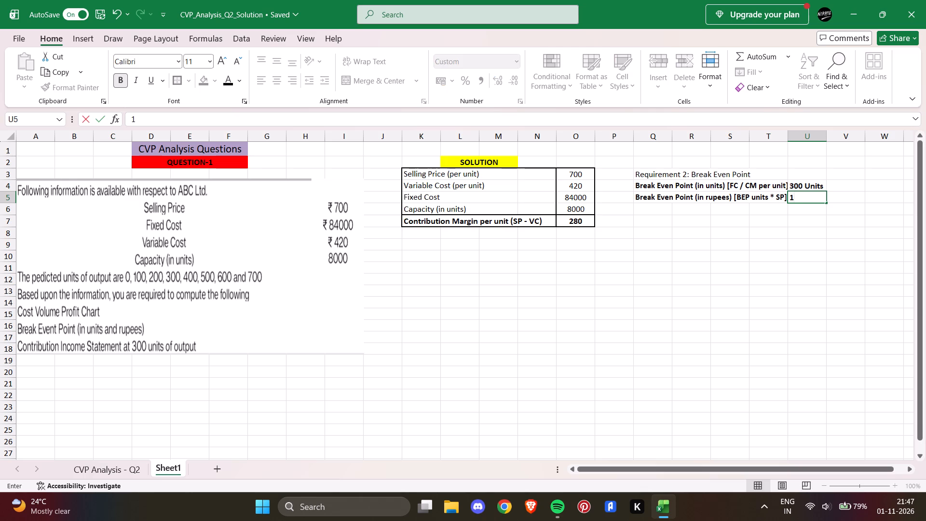
key("BackSpace")
key("0")
left_click(762, 219)
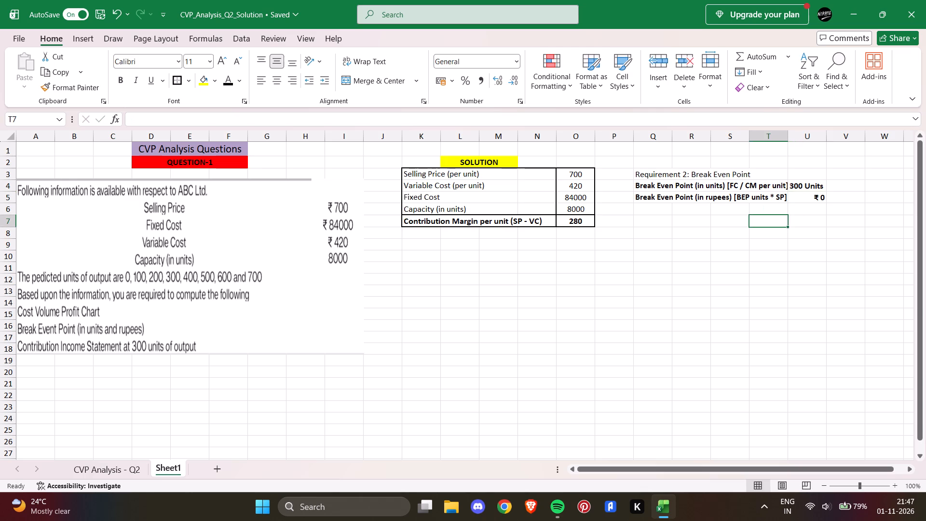
Remove the bold formatting from the Break Even Point labels and results in Q4:U5.
left_click_drag(638, 186, 729, 192)
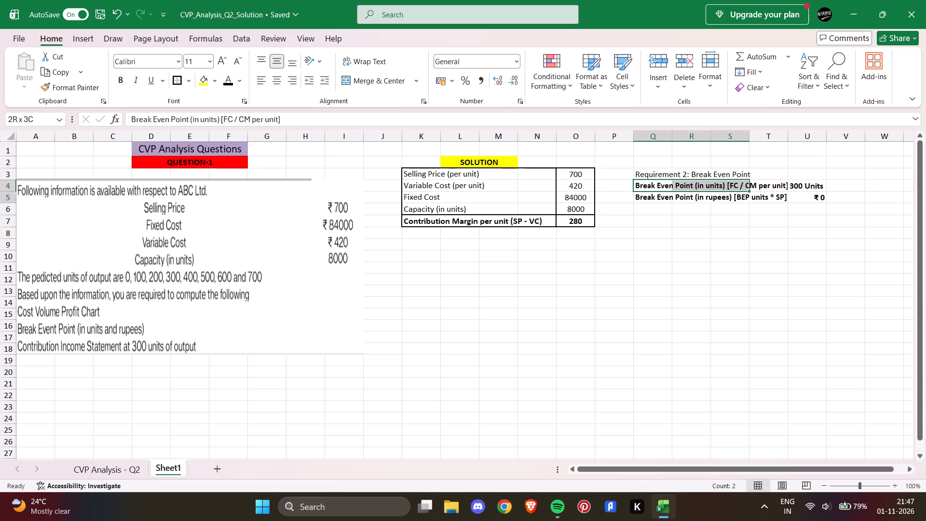
left_click_drag(729, 192, 803, 192)
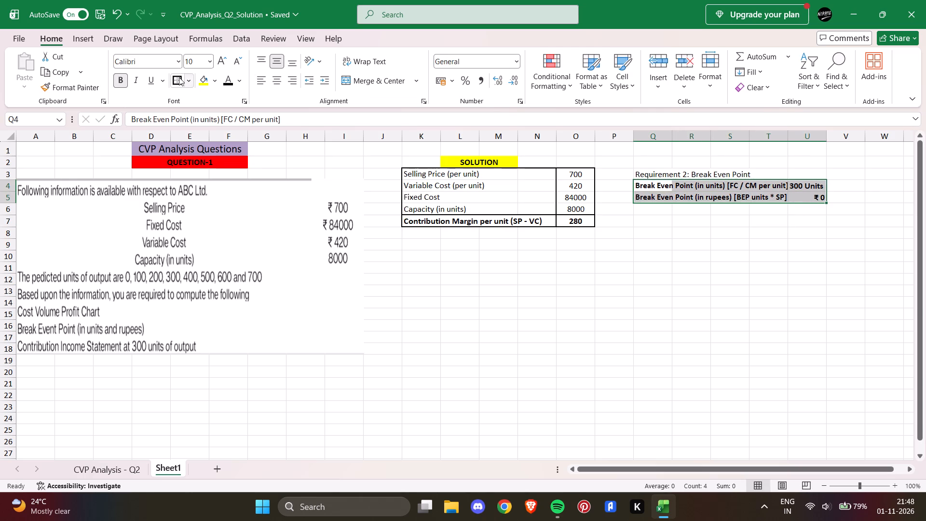
left_click(121, 83)
left_click(697, 241)
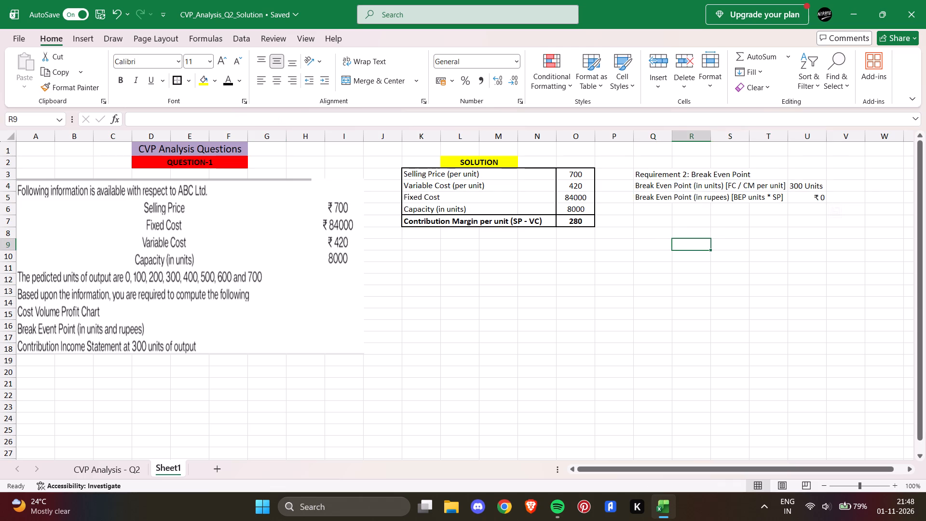
Center the two Break Even Point results in cells U5 and U4.
left_click(805, 185)
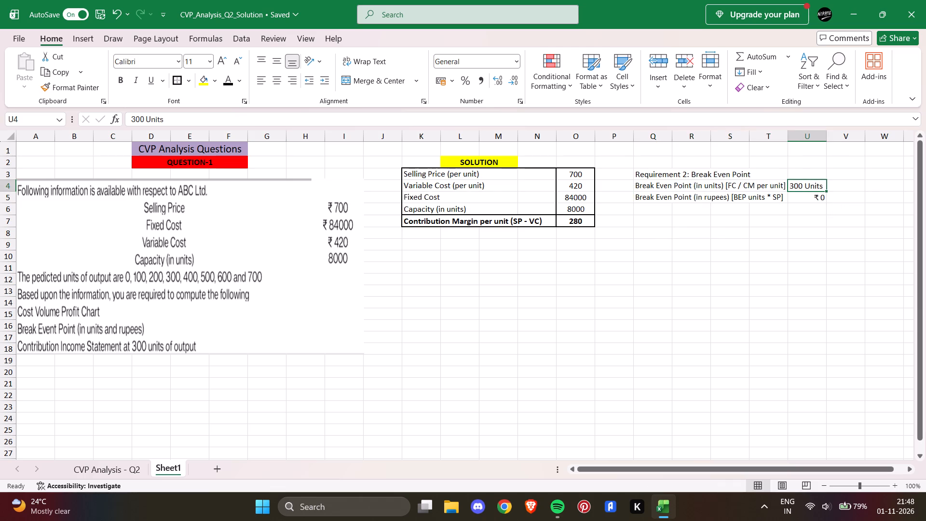
left_click(813, 196)
left_click(360, 81)
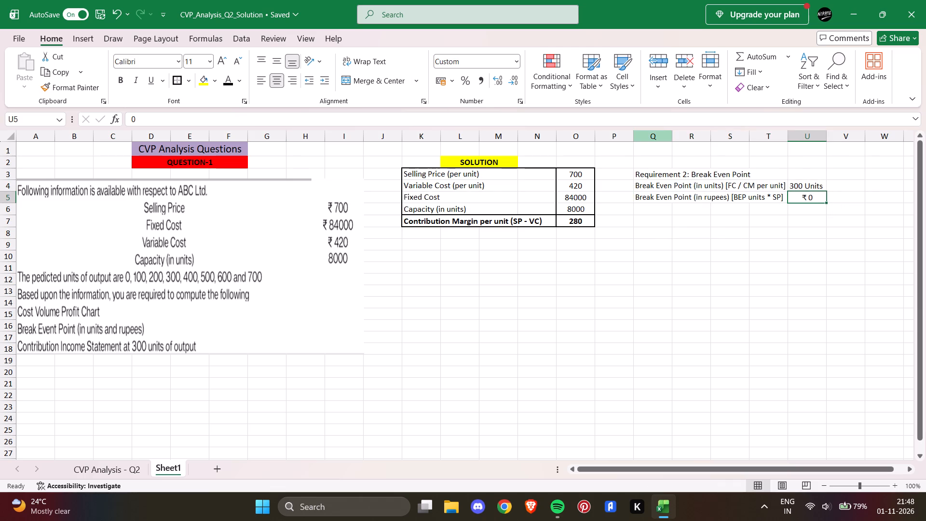
left_click(808, 187)
left_click(394, 80)
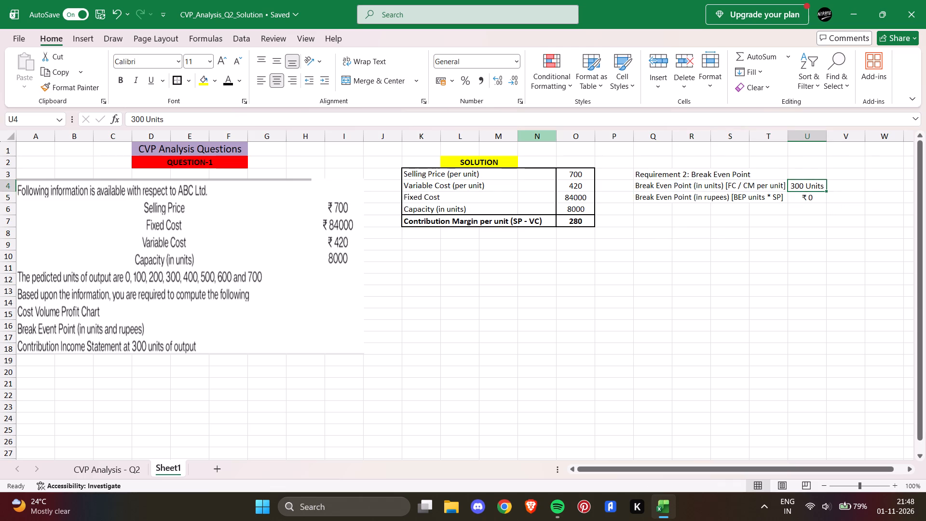
Merge and center the Requirement 2: Break Even Point heading across Q3:T3 and fill it yellow.
left_click(664, 175)
left_click_drag(666, 175, 764, 177)
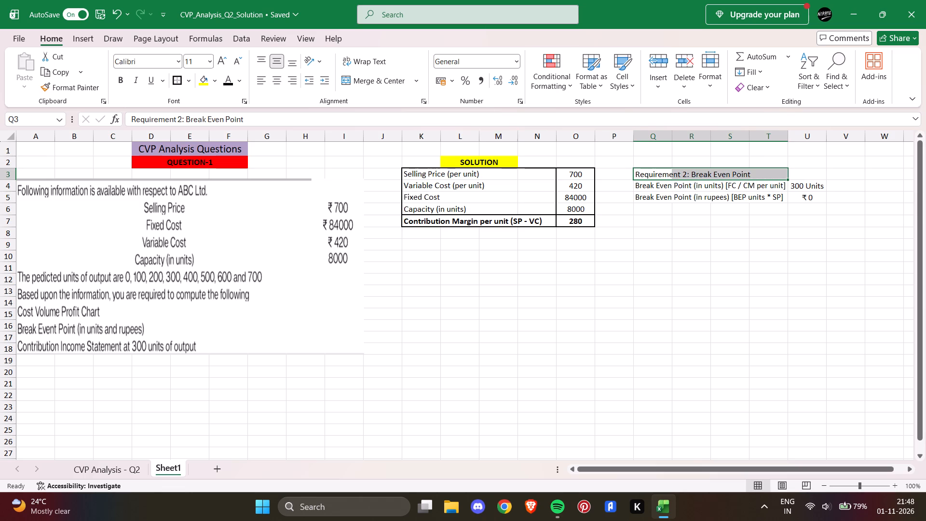
left_click(133, 465)
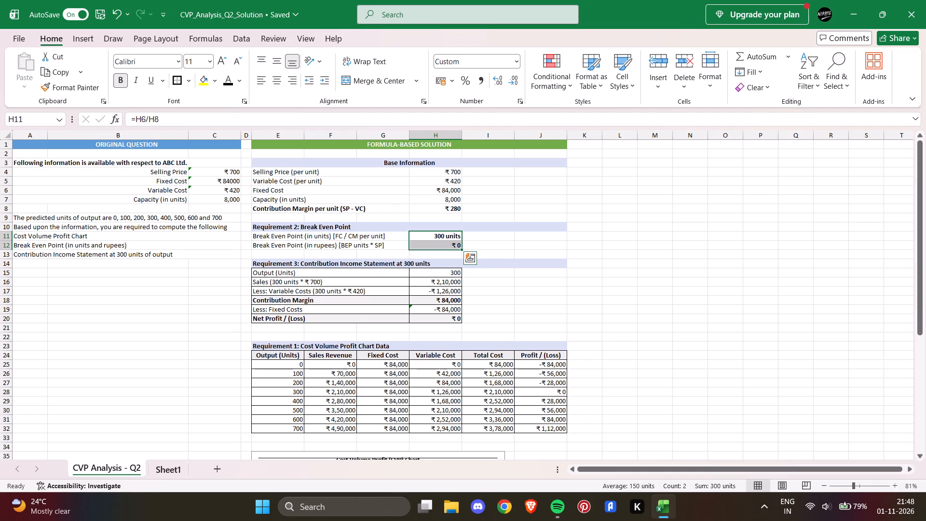
left_click(179, 464)
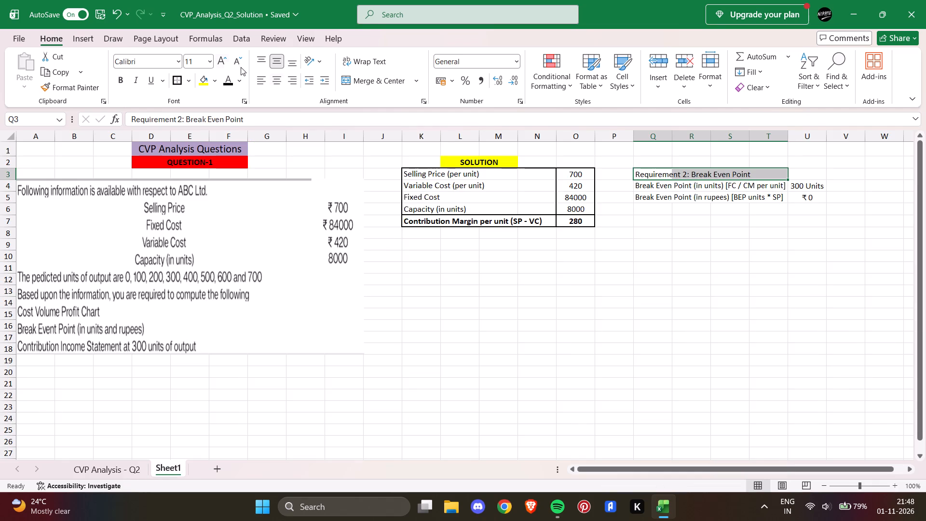
left_click(367, 78)
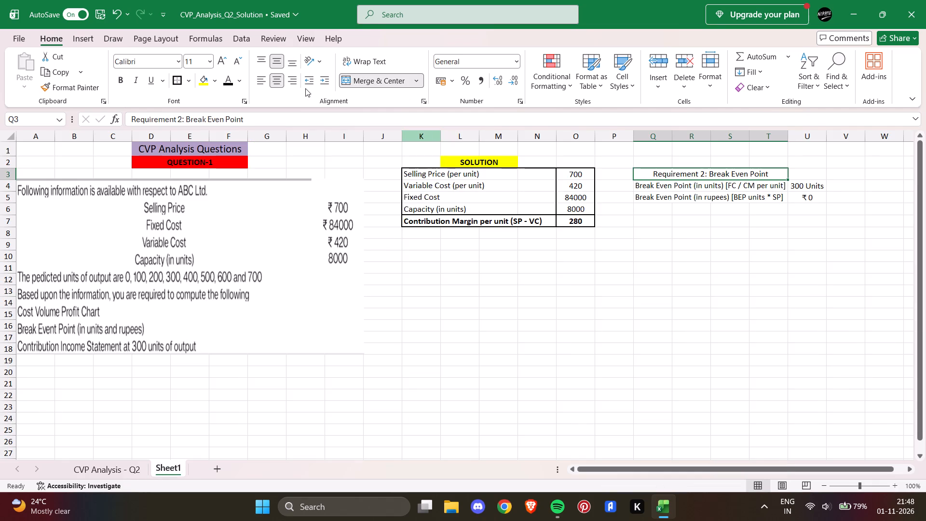
left_click(208, 81)
left_click(681, 263)
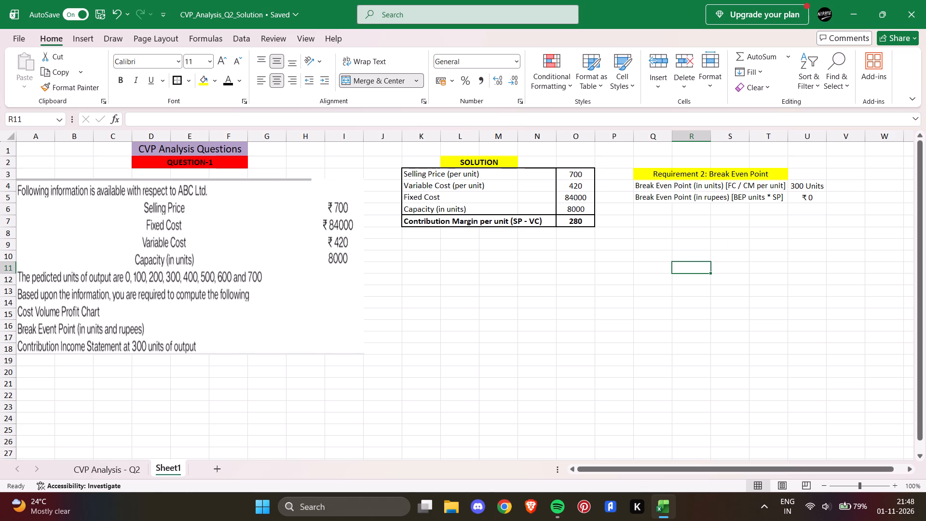
Apply an outside border around the Break Even Point block Q4:U5 and another around its results in U4:U5.
left_click_drag(642, 184, 701, 200)
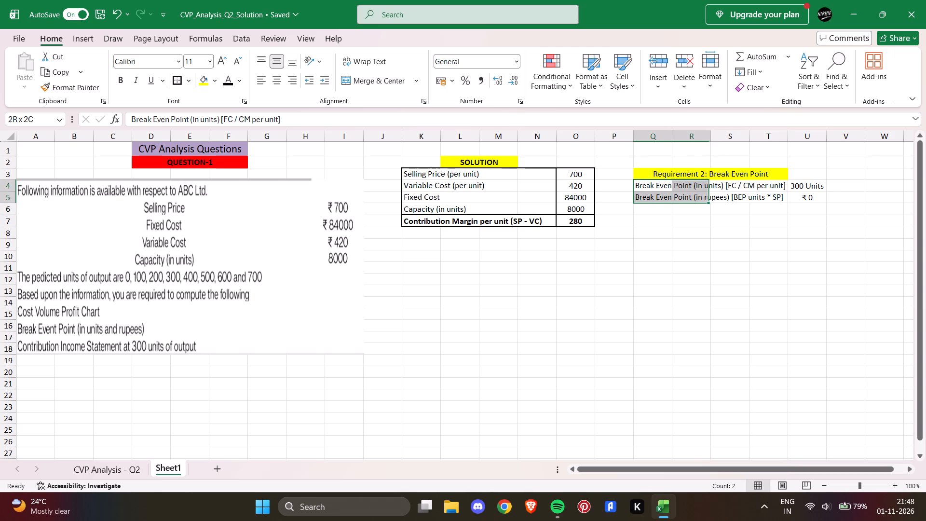
left_click_drag(701, 200, 807, 193)
left_click(176, 87)
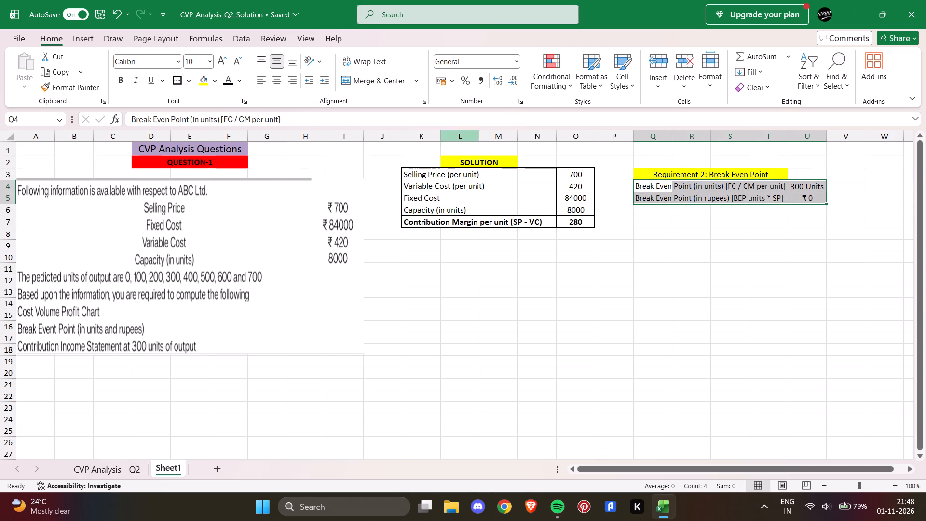
left_click_drag(792, 183, 798, 197)
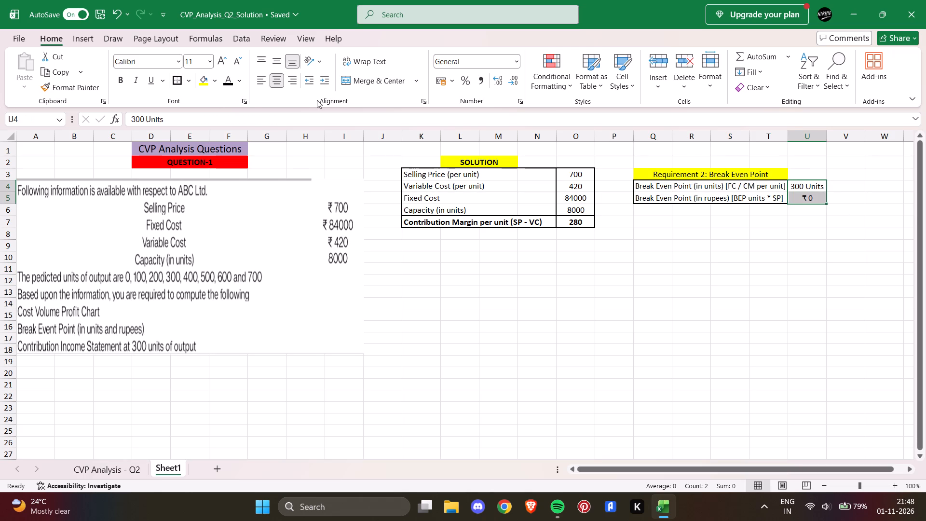
left_click(183, 83)
left_click(629, 255)
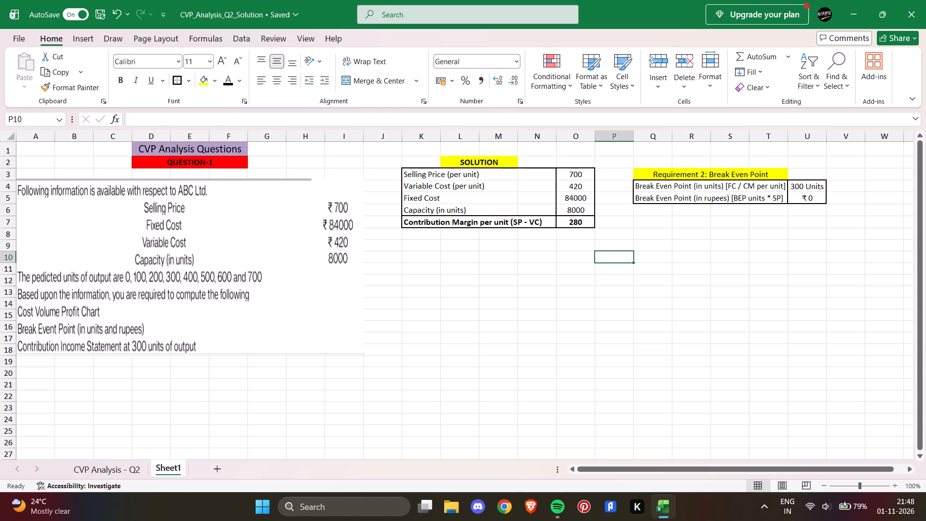
Copy the Contribution Income Statement labels, E15:G20 on the CVP Analysis - Q2 sheet, to Sheet1 starting at K11.
left_click(122, 470)
left_click(509, 301)
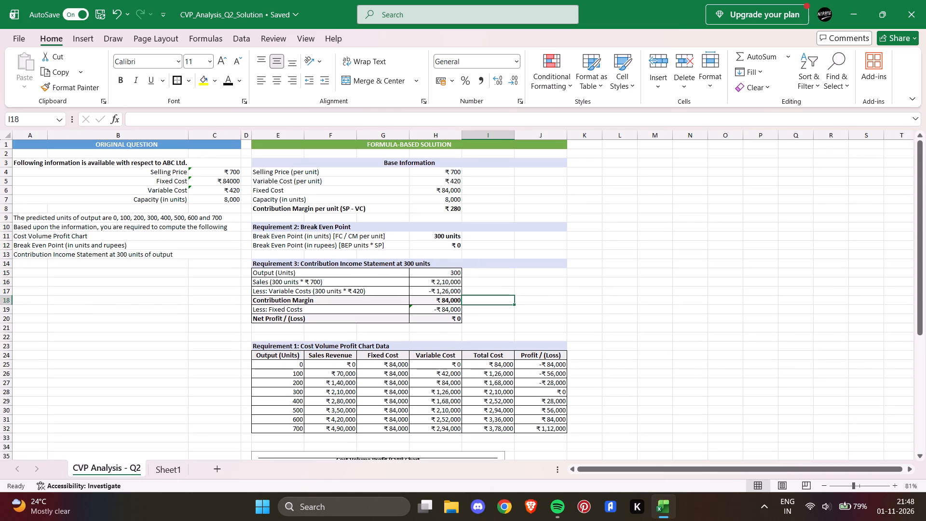
left_click(444, 247)
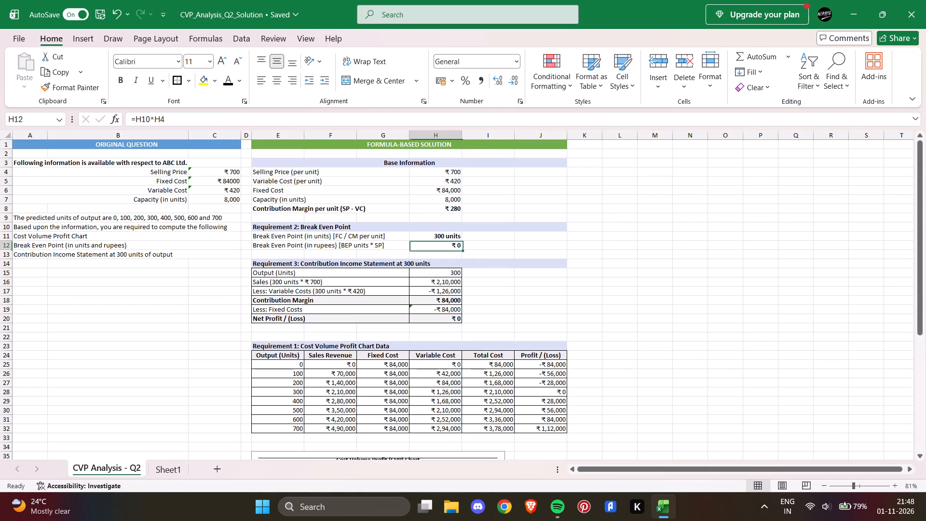
left_click(527, 298)
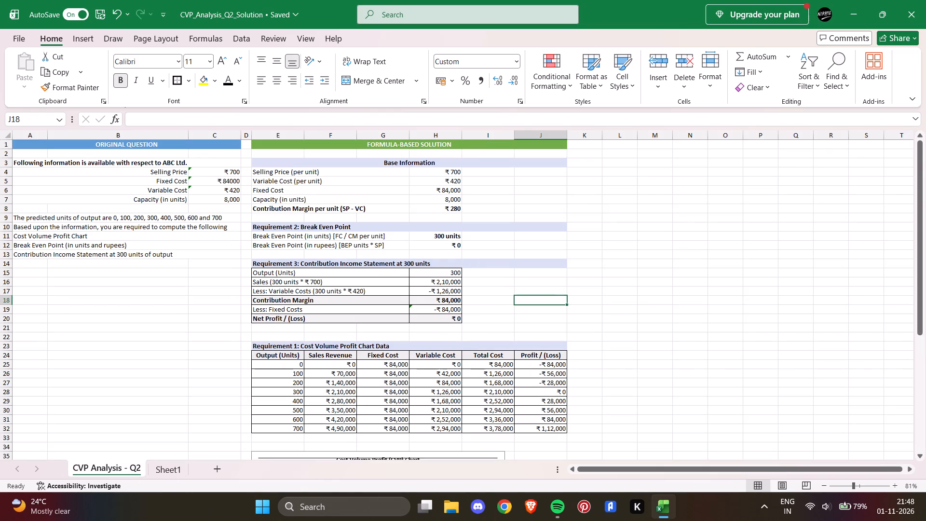
left_click_drag(274, 273, 297, 304)
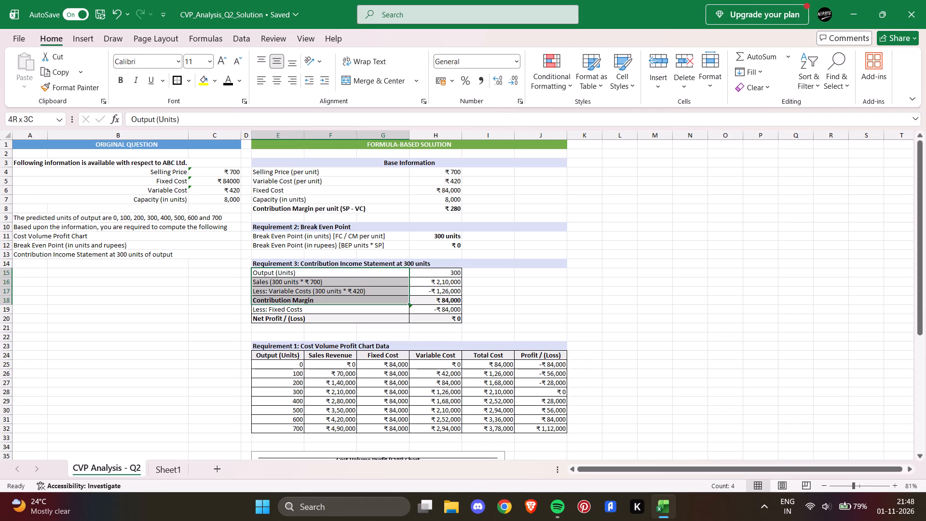
left_click_drag(297, 304, 303, 320)
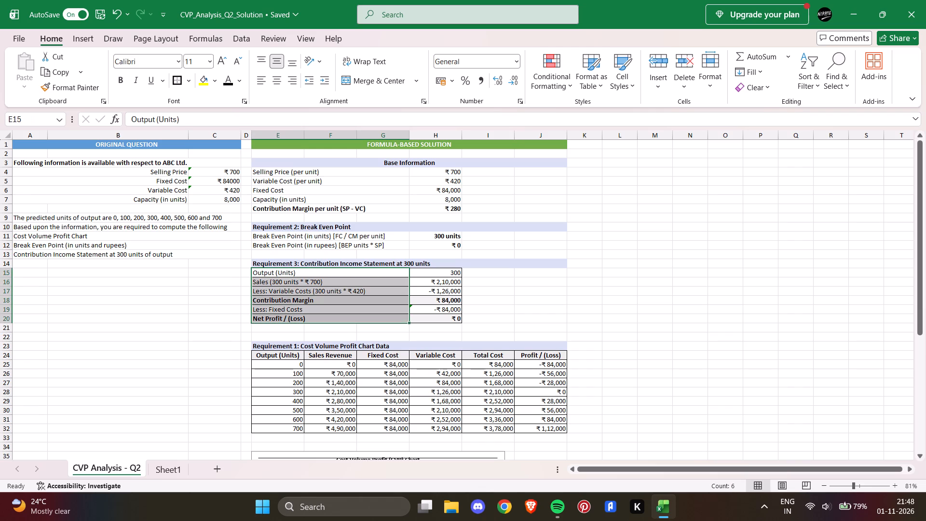
key("ctrl+c")
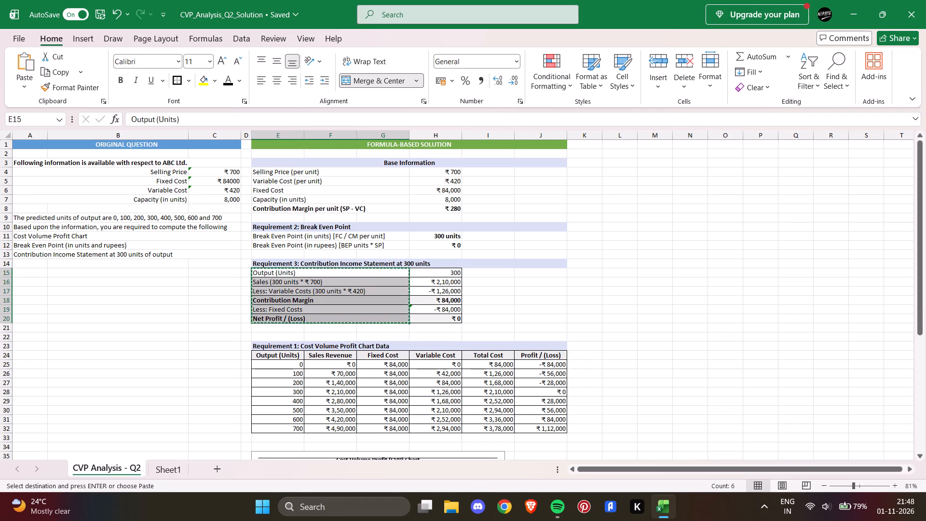
left_click(166, 468)
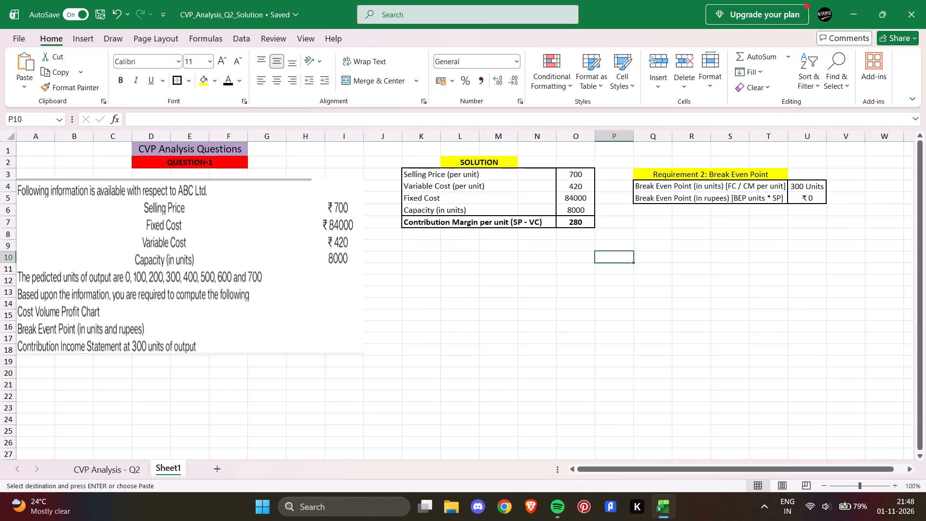
left_click(431, 247)
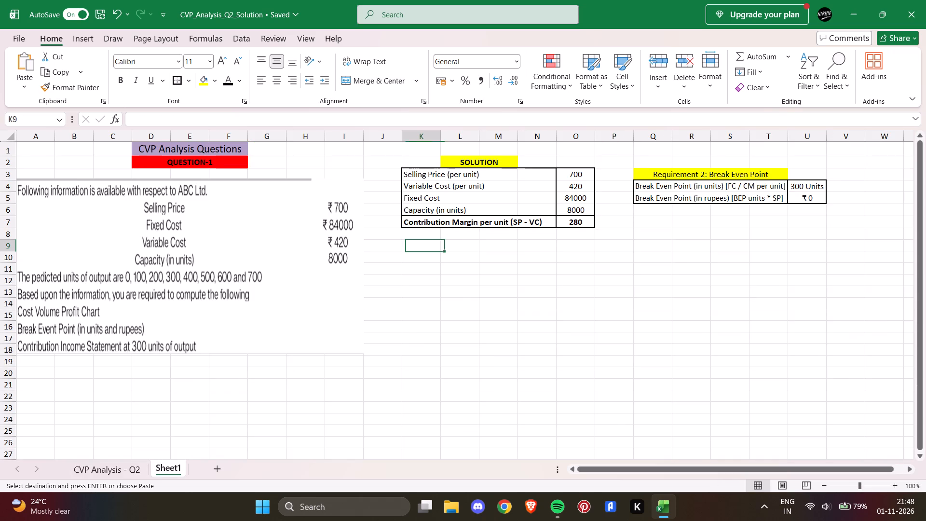
left_click(430, 268)
key("ctrl+v")
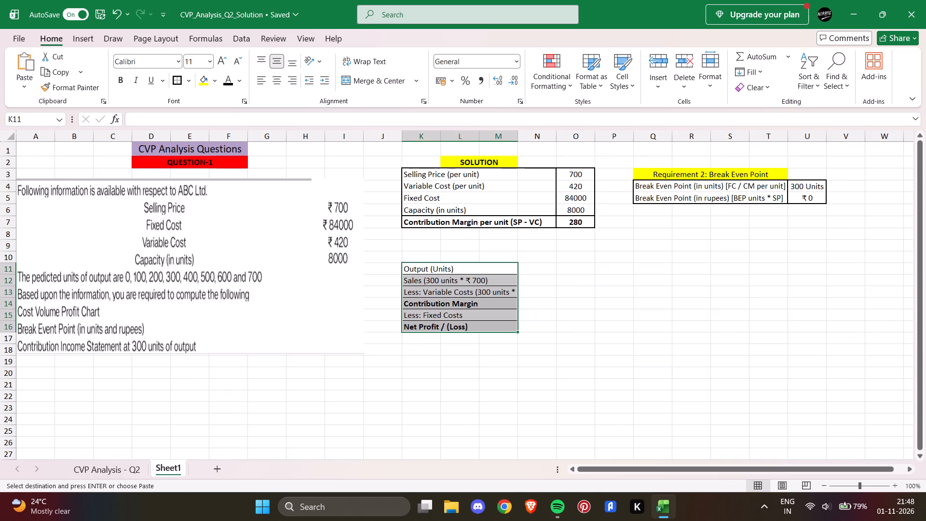
Copy the heading text "Requirement 3: Contribution Income Statement at 300 units" from E14 on CVP Analysis - Q2 into Sheet1's K10 and bold it.
left_click(113, 469)
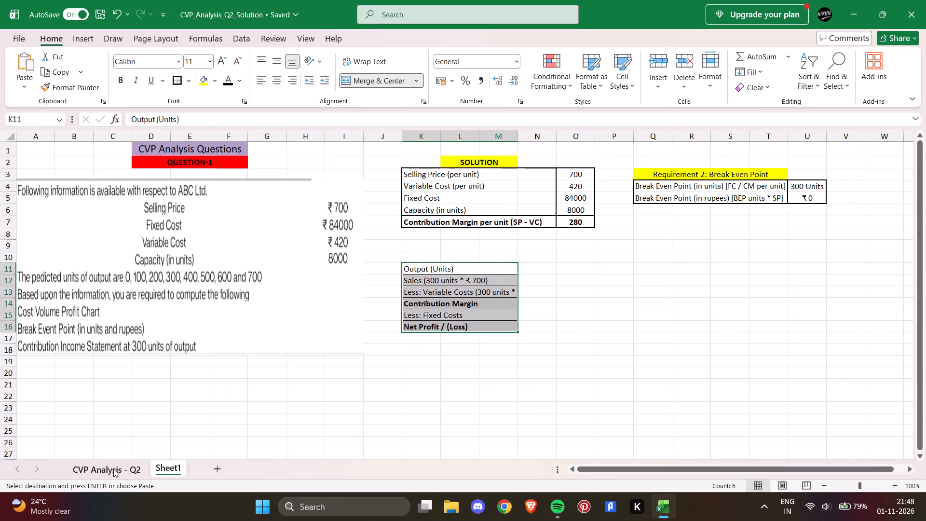
left_click(313, 265)
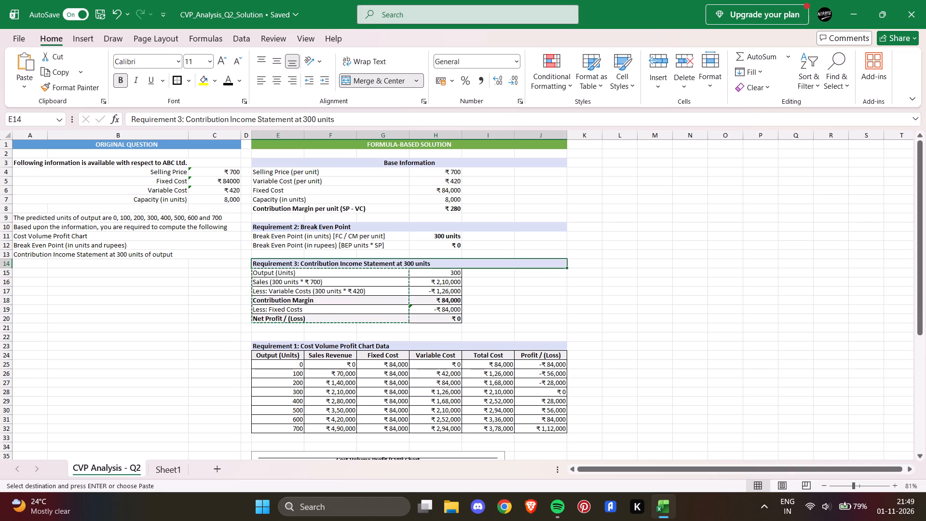
left_click_drag(335, 119, 149, 128)
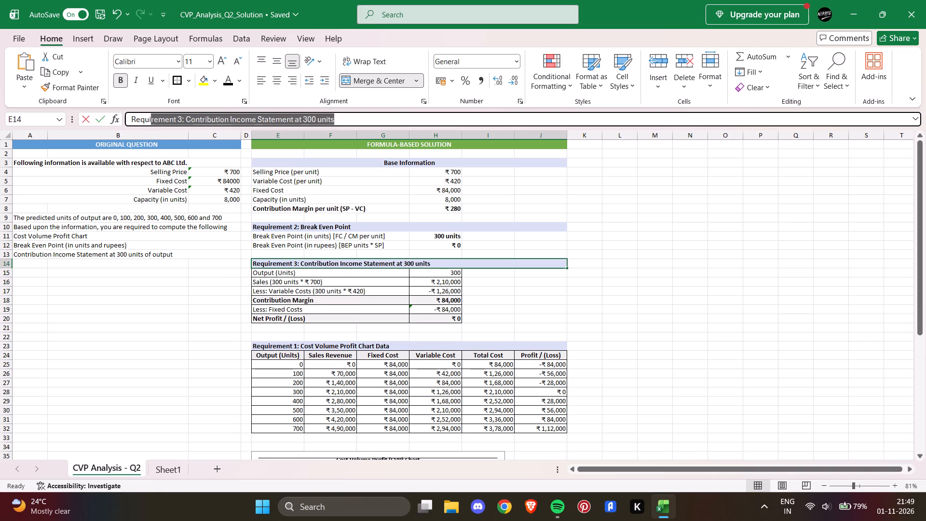
left_click_drag(149, 128, 123, 128)
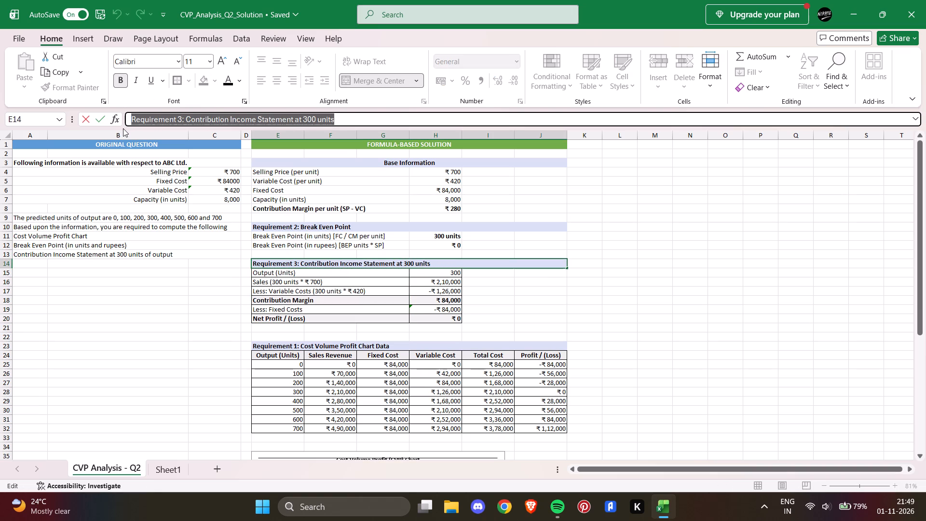
key("ctrl+c")
left_click(174, 466, "ctrl")
left_click(163, 467)
left_click(424, 259)
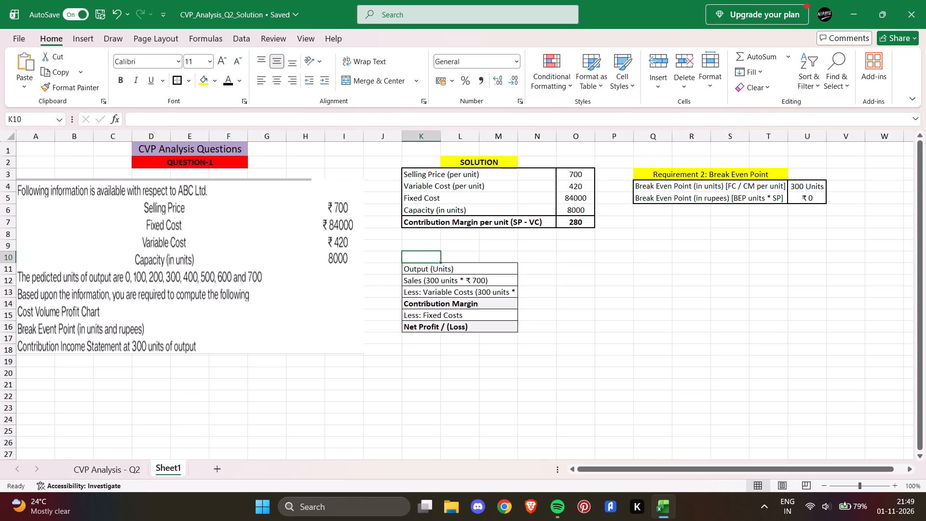
key("ctrl+v")
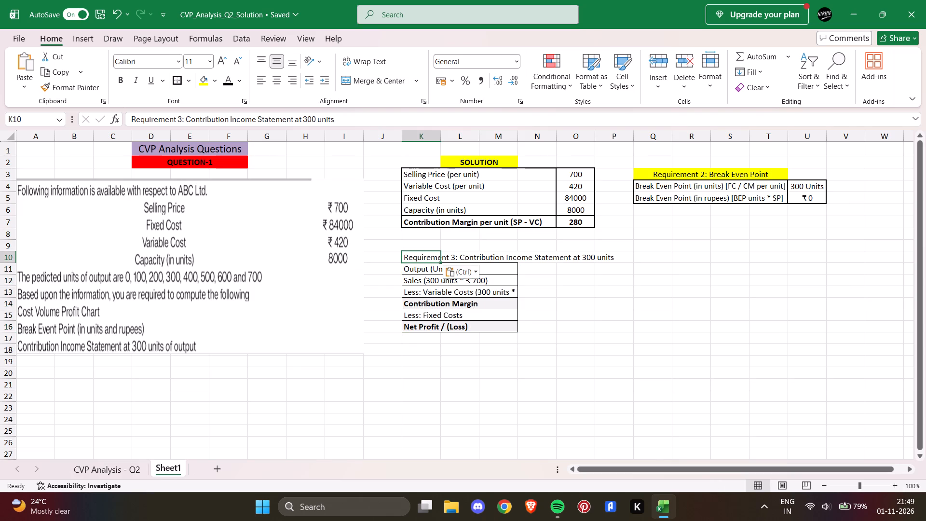
left_click_drag(413, 258, 601, 256)
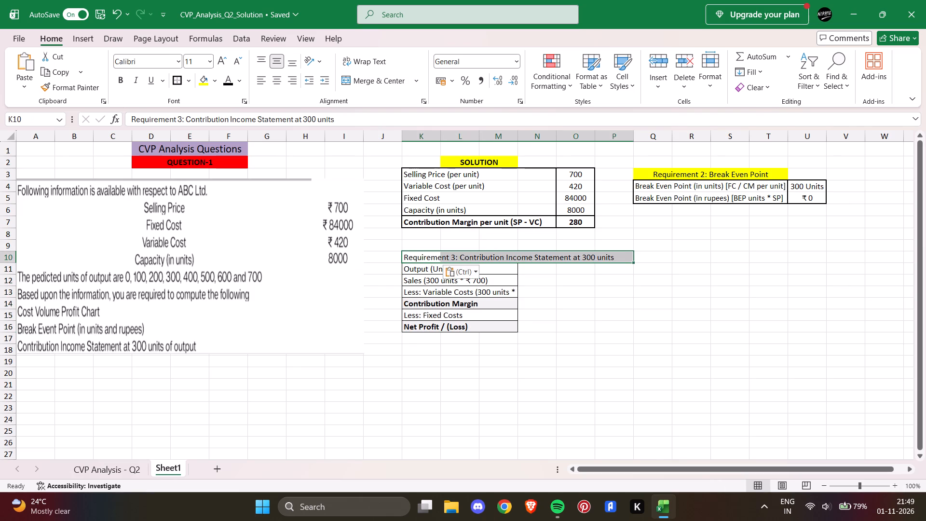
left_click(122, 80)
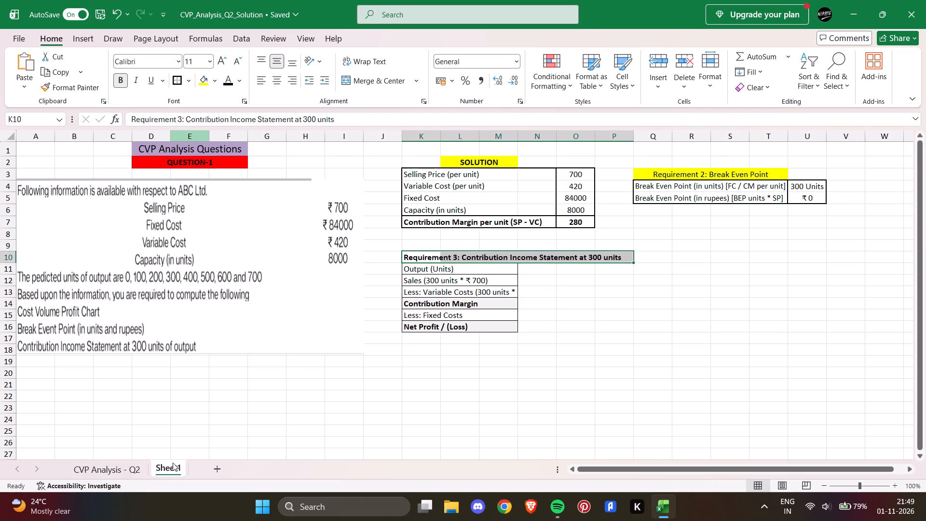
Copy the Contribution Income Statement amounts, H15:H20 on the CVP Analysis - Q2 sheet, to Sheet1 starting at N11.
left_click(93, 475)
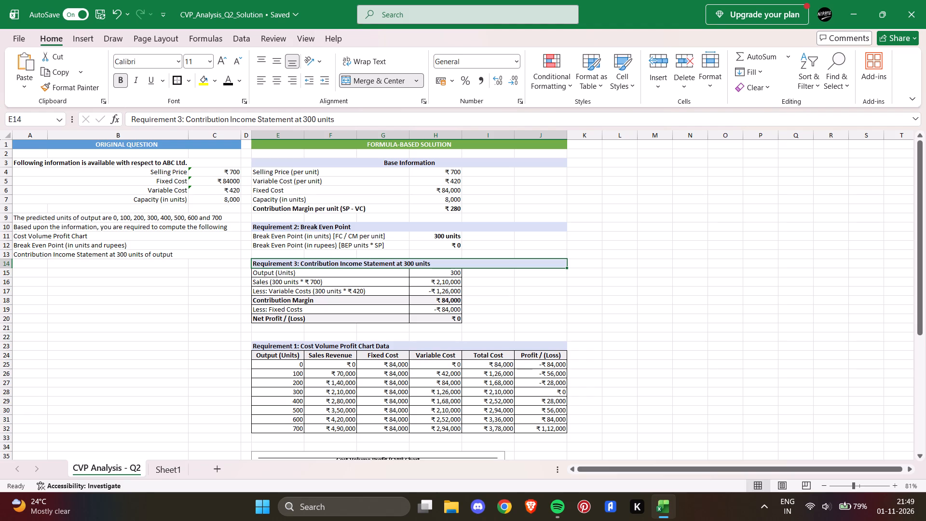
left_click_drag(431, 274, 437, 317)
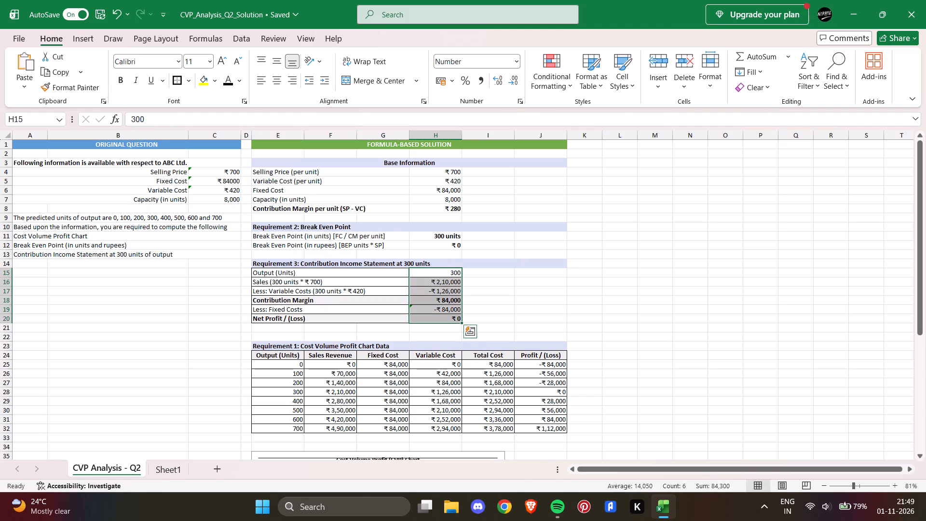
key("ctrl+c")
left_click(177, 469)
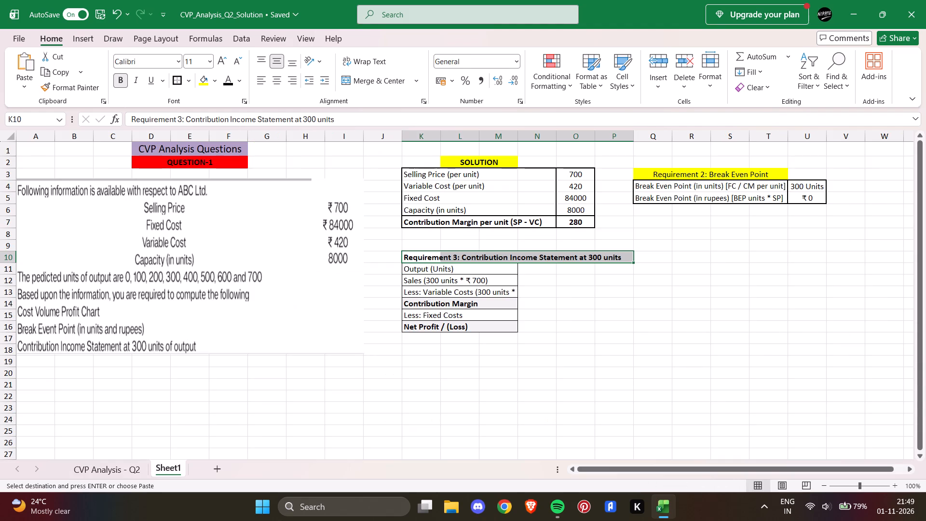
left_click(536, 267)
key("ctrl+v")
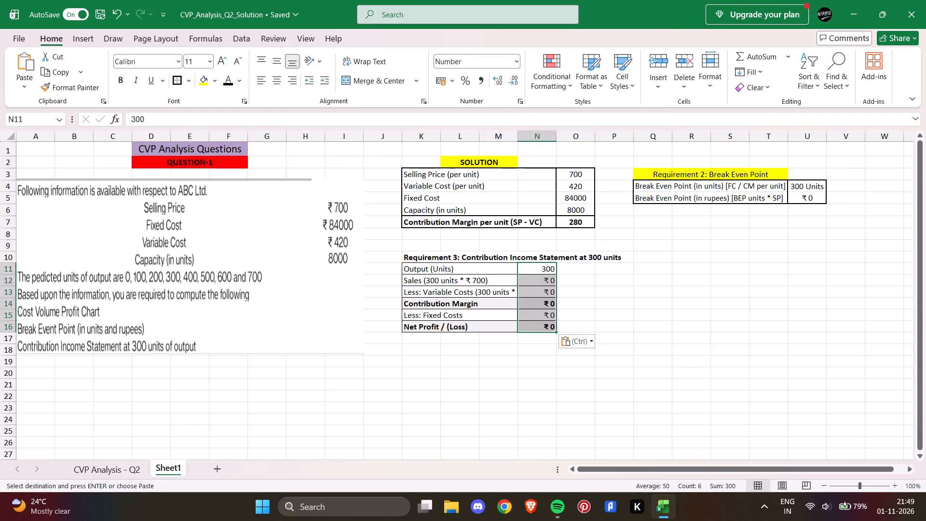
Compare the pasted Contribution Income Statement amounts on Sheet1 with the originals on the CVP Analysis - Q2 sheet.
left_click(578, 274)
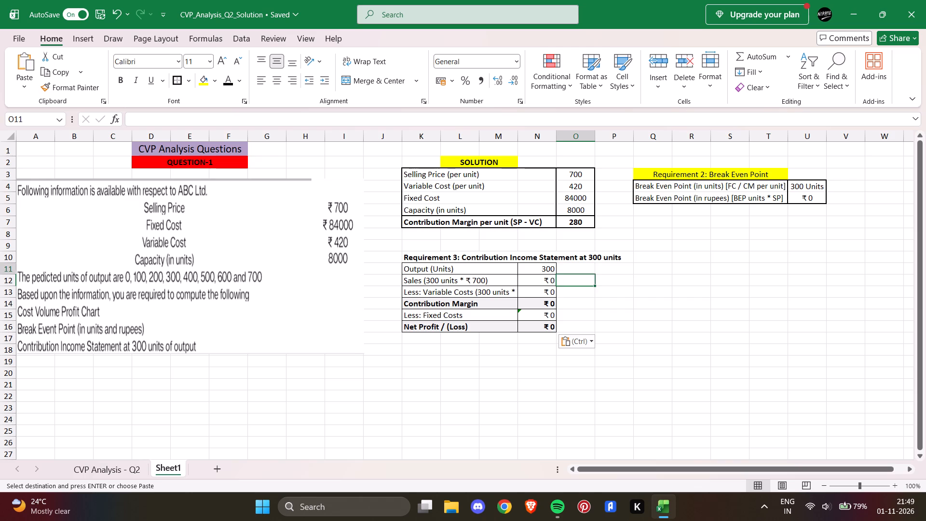
left_click(578, 268)
left_click(126, 463)
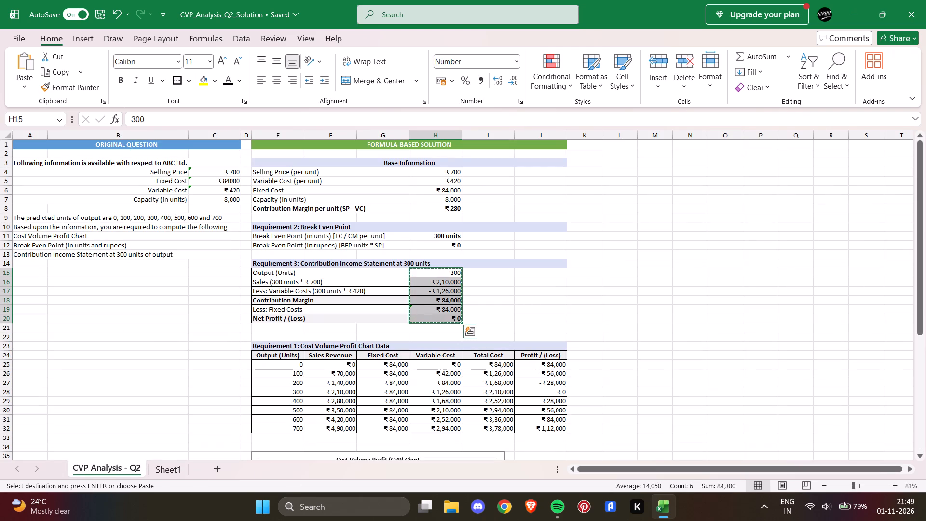
left_click(490, 292)
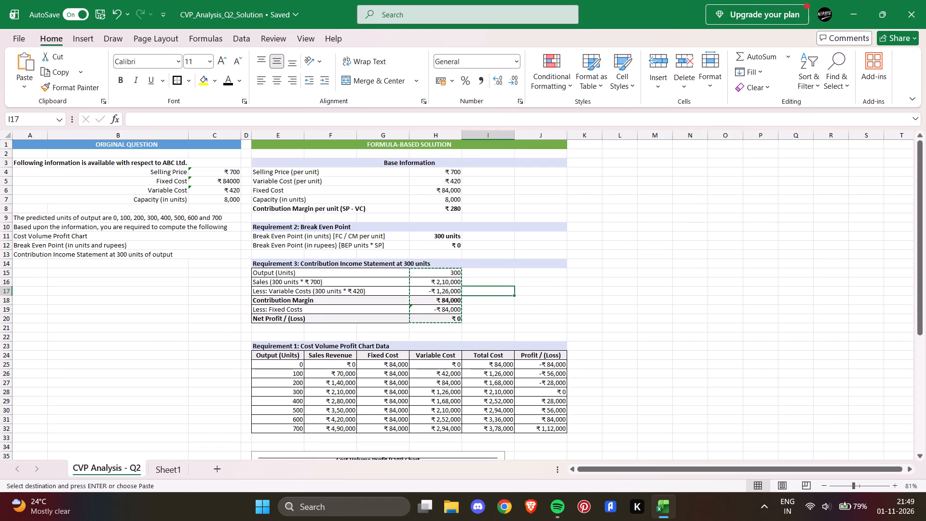
left_click(490, 274)
left_click(616, 288)
left_click(702, 274)
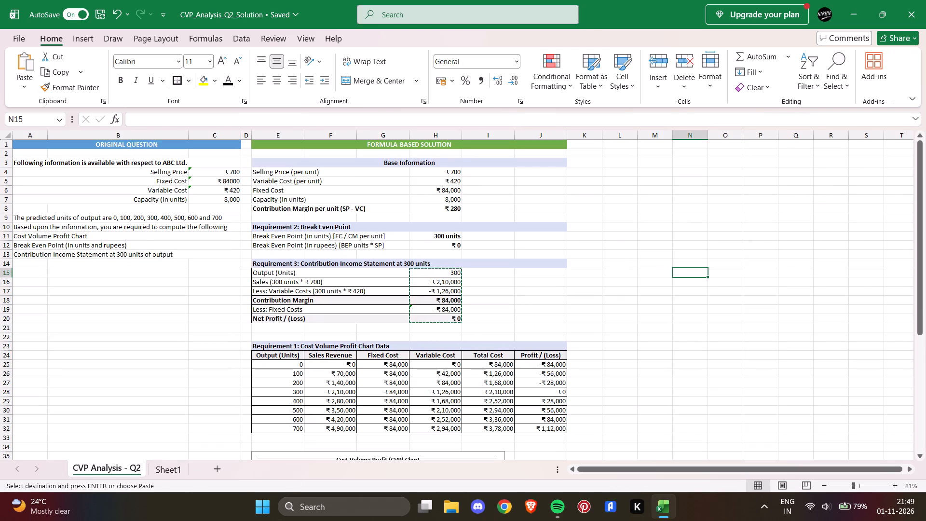
left_click(175, 468)
left_click(582, 317)
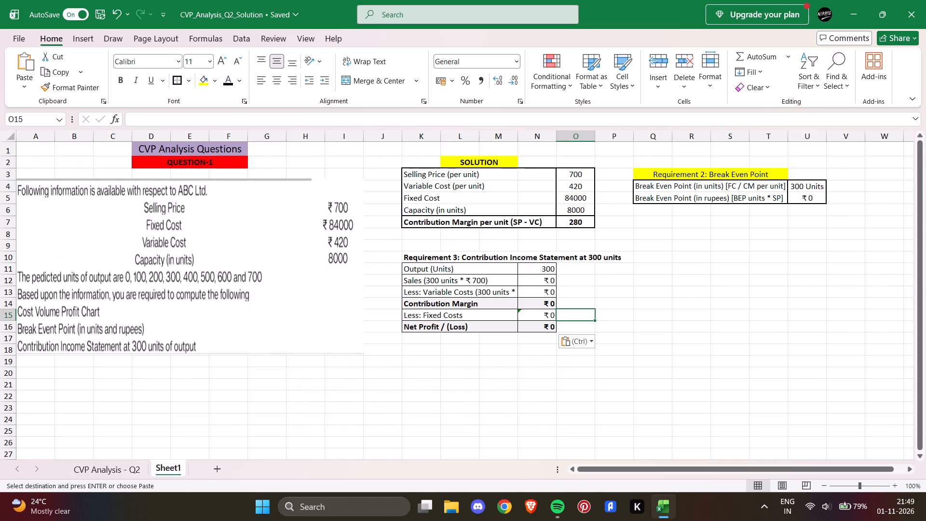
Set the number format of the Contribution Income Statement amounts in N11:N16 to General.
left_click_drag(531, 269, 547, 323)
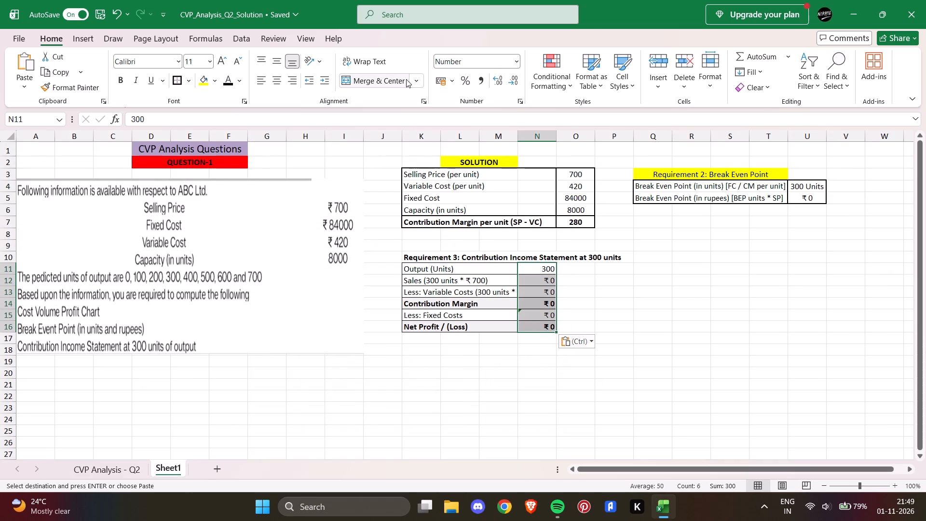
left_click(508, 66)
left_click(516, 64)
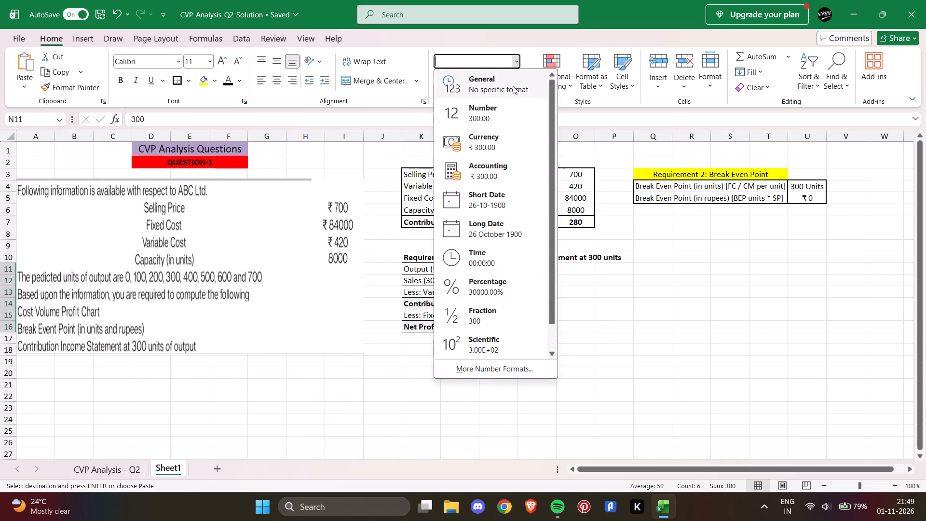
left_click(504, 86)
left_click(615, 305)
left_click(544, 314)
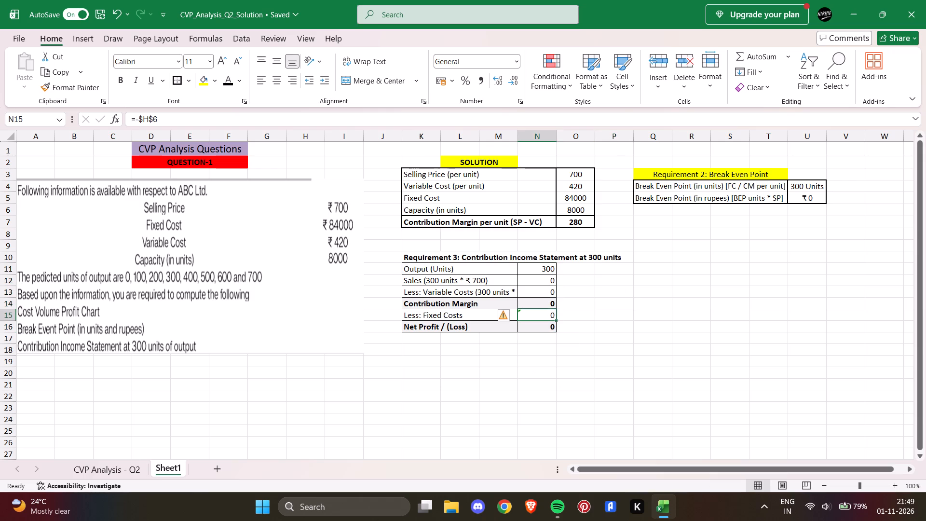
left_click(540, 269)
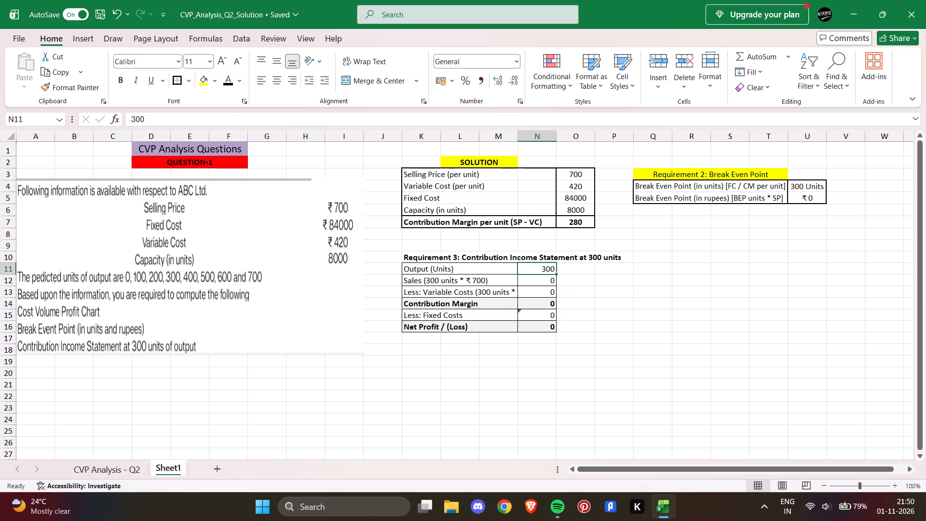
Make the Requirement 2: Break Even Point heading bold.
left_click(653, 176)
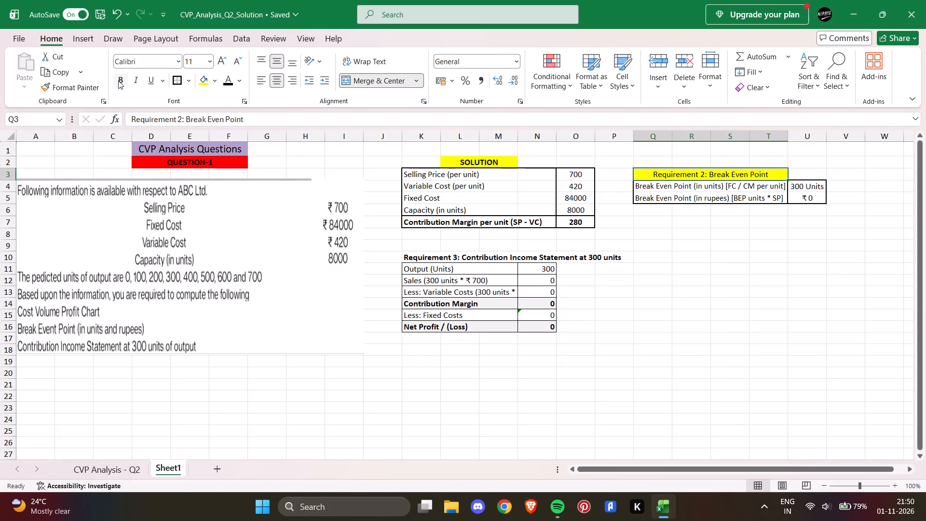
left_click(118, 81)
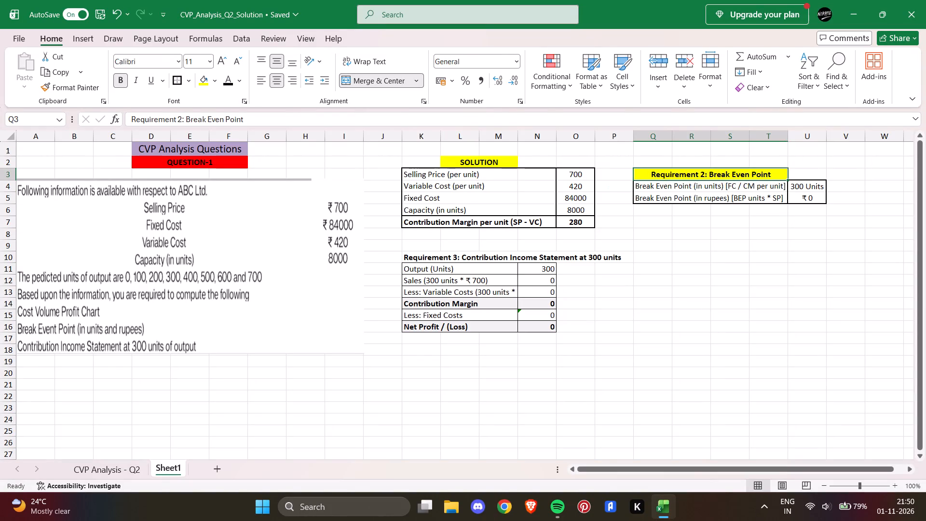
Clear the pasted formulas from N12:N16, keeping only the output units amount in N11.
left_click_drag(542, 280, 542, 281)
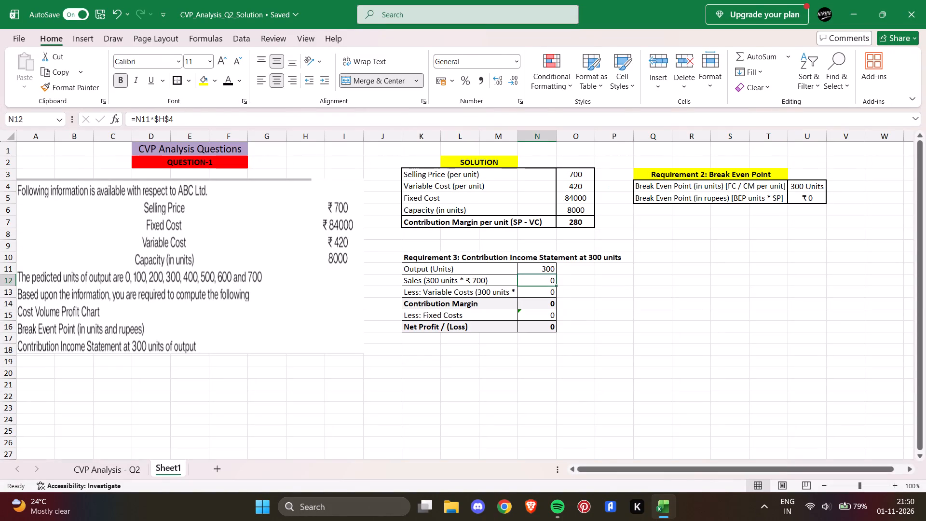
left_click_drag(542, 281, 551, 321)
key("BackSpace")
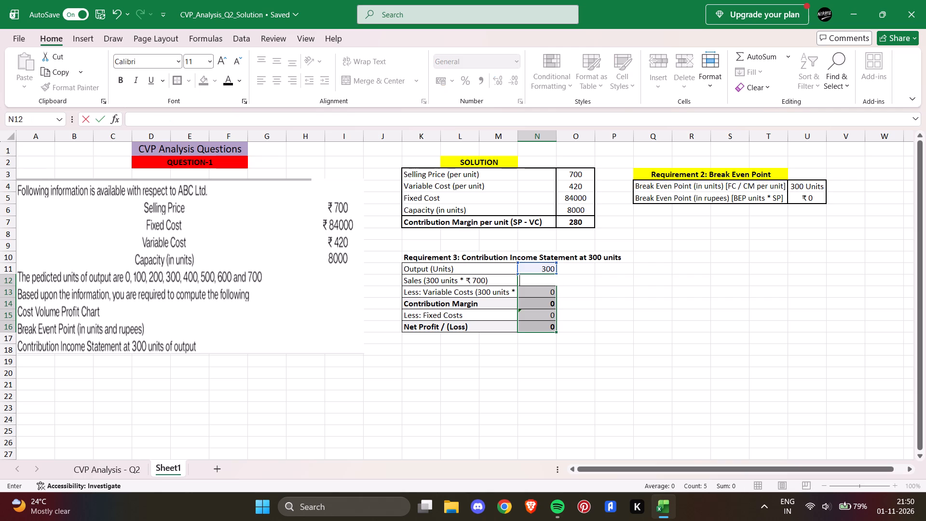
left_click(544, 279)
left_click(602, 304)
left_click(543, 295)
key("BackSpace")
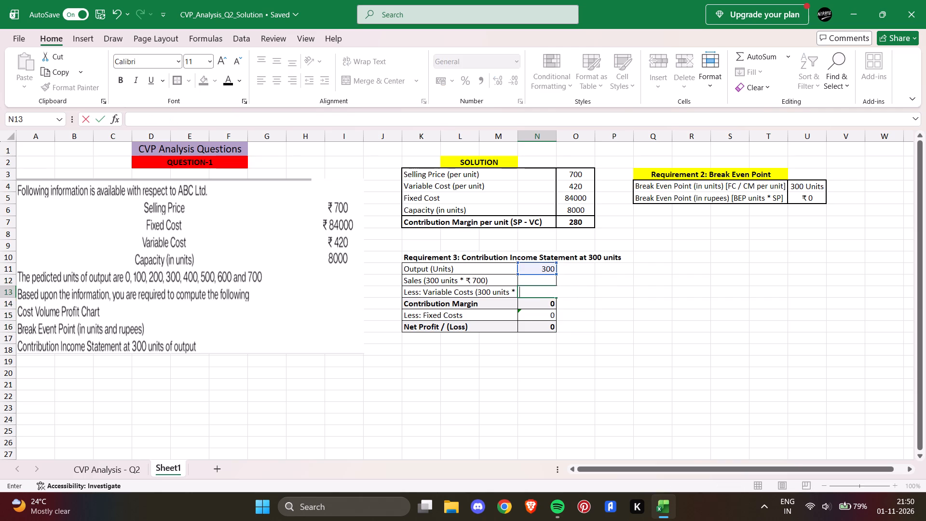
left_click(547, 303)
key("BackSpace")
left_click(550, 314)
key("BackSpace")
left_click(547, 330)
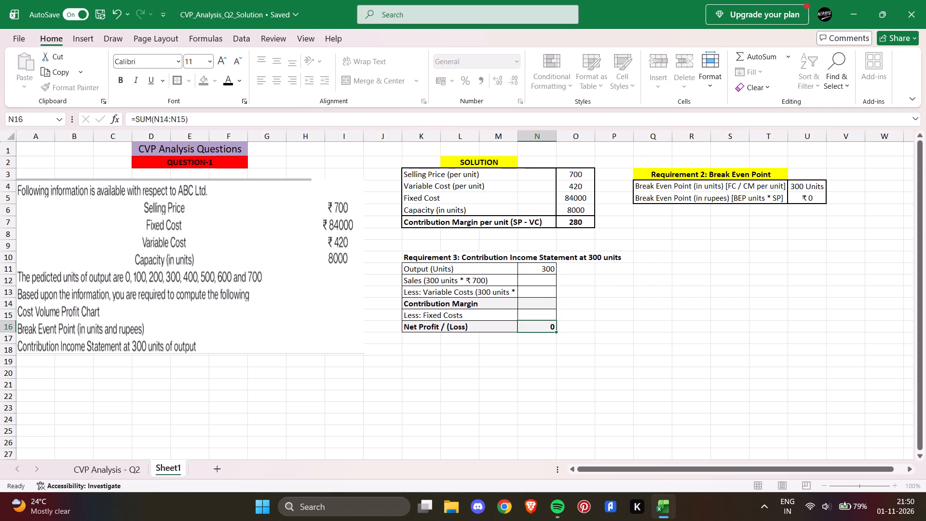
key("BackSpace")
Enter the Contribution Income Statement amounts in N12:N16: Sales 210000, Variable Costs 126000, Contribution Margin 84000, Fixed Costs -84000, Net Profit 0.
left_click(542, 277)
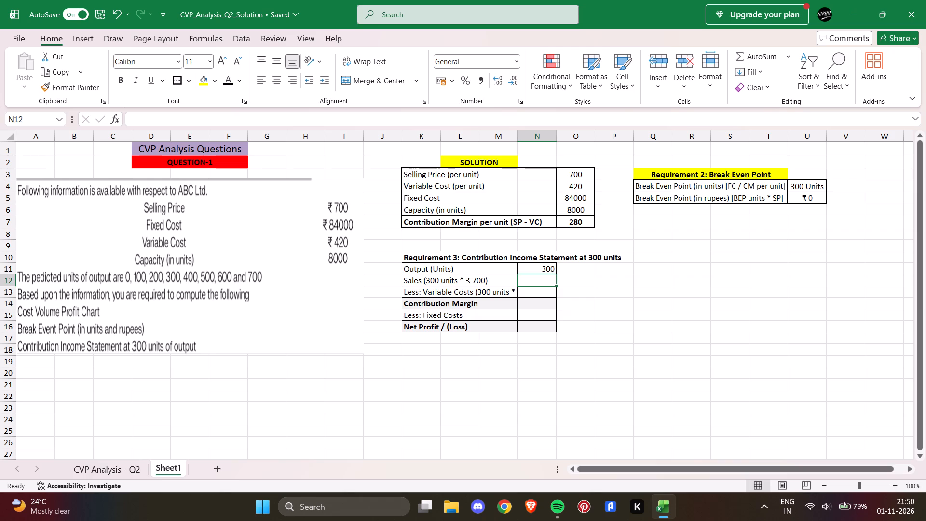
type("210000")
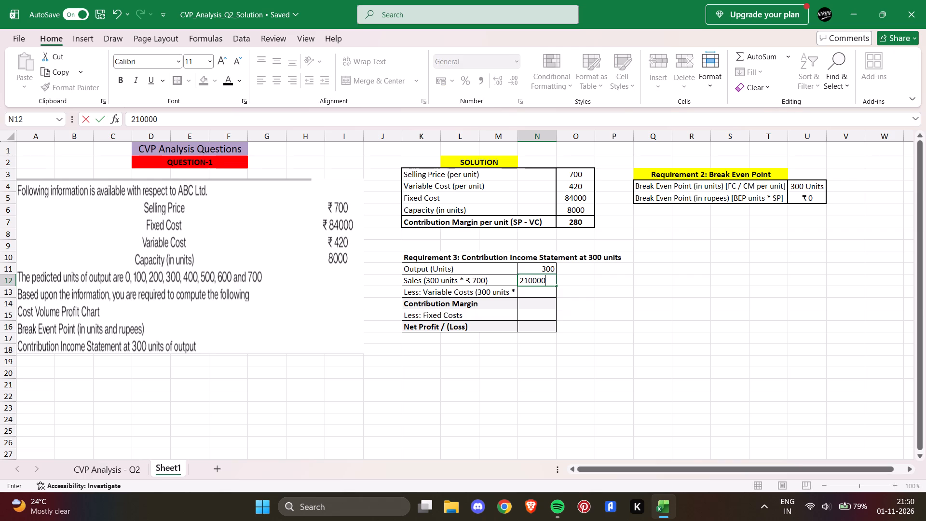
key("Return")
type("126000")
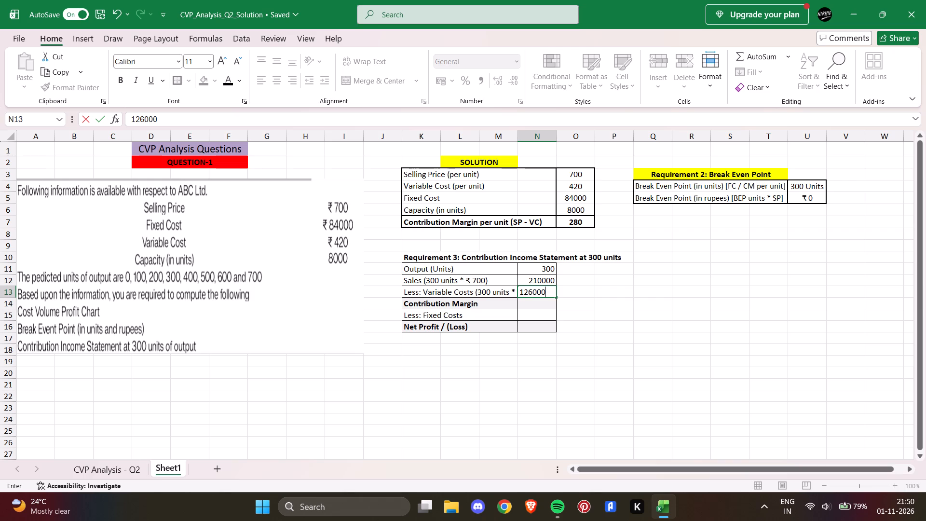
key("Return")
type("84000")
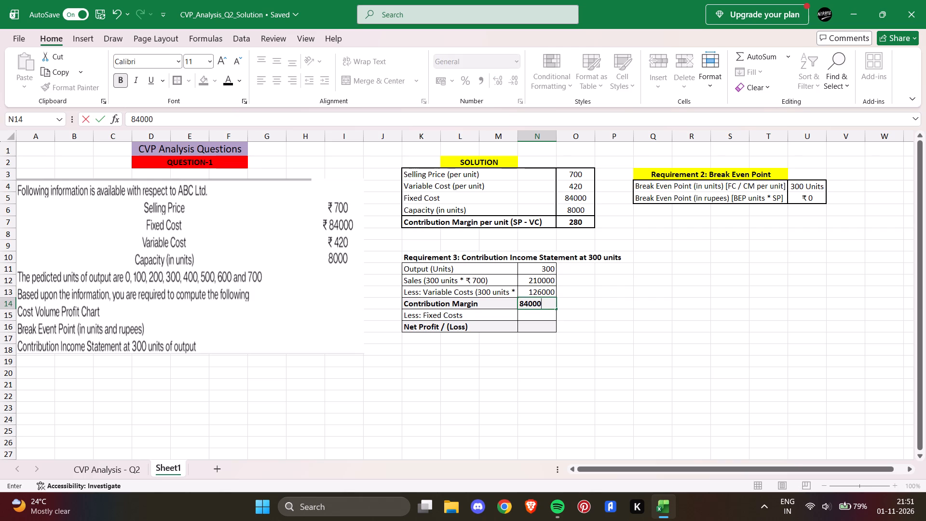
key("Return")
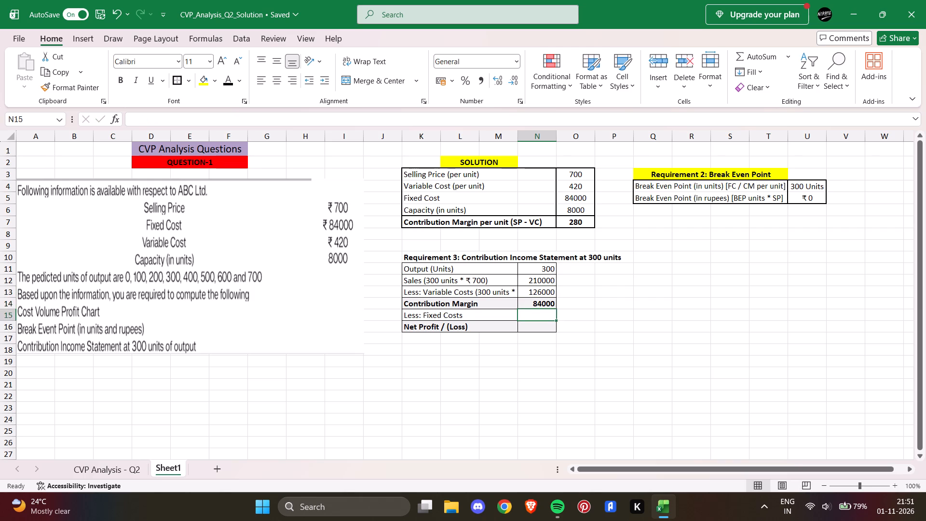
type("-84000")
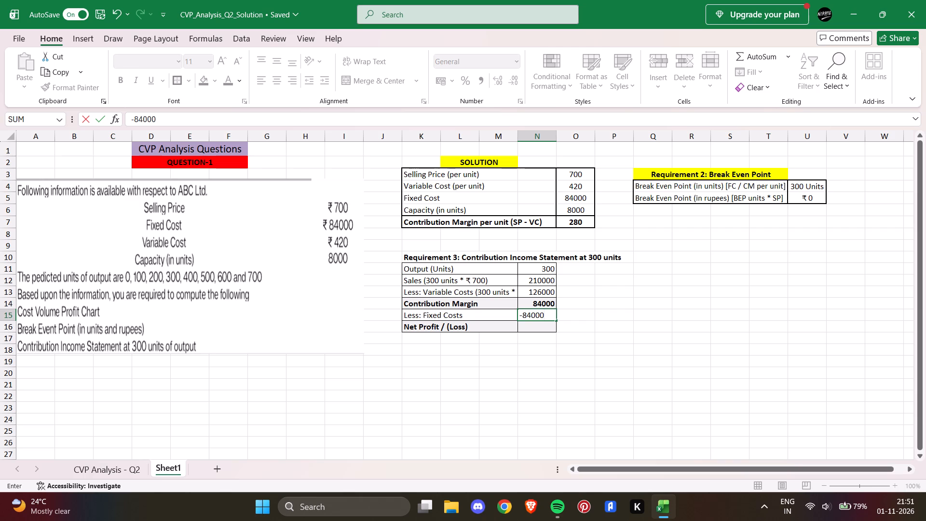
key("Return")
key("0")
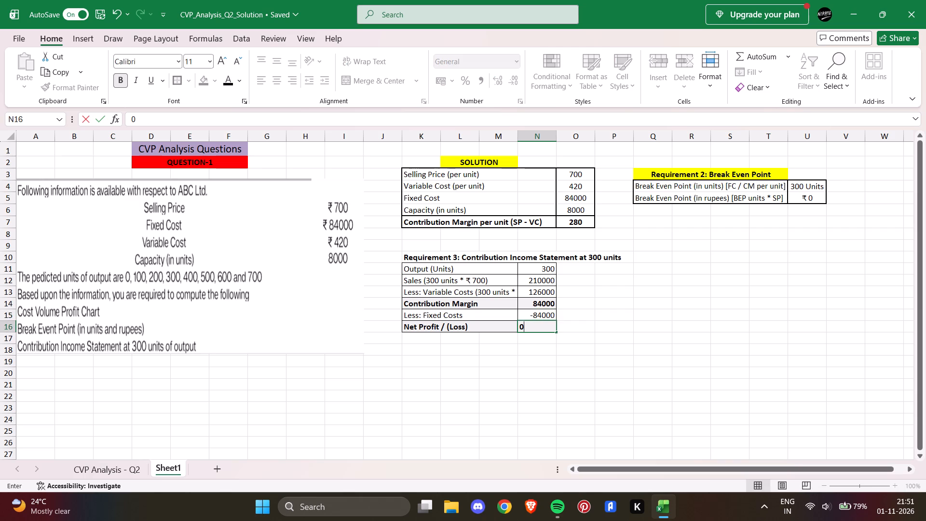
left_click(539, 293)
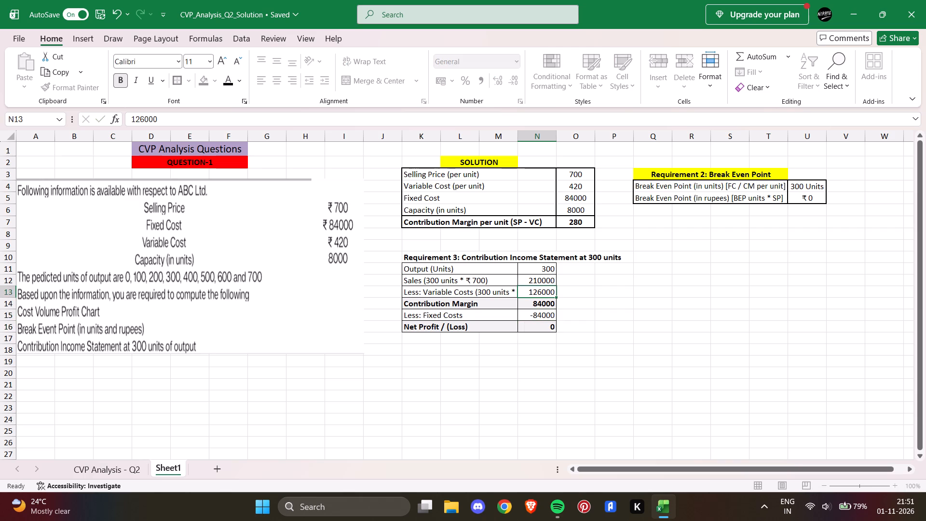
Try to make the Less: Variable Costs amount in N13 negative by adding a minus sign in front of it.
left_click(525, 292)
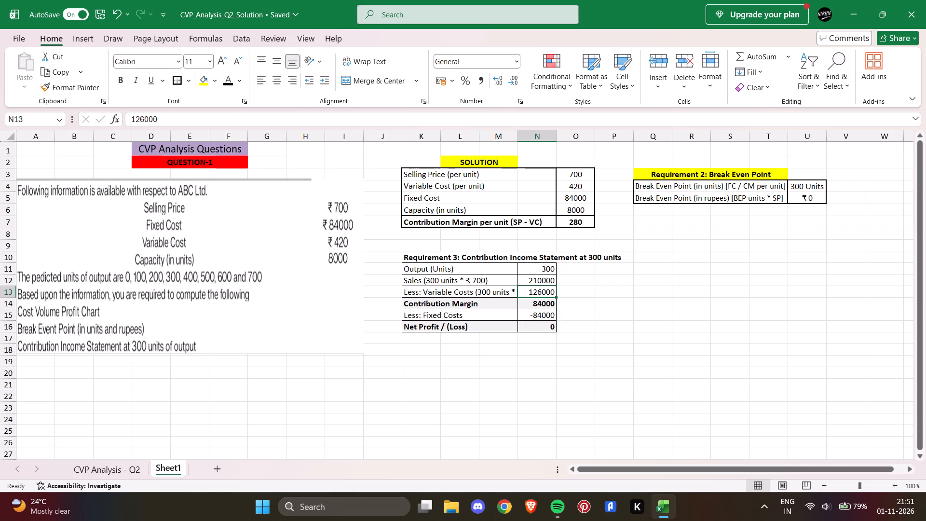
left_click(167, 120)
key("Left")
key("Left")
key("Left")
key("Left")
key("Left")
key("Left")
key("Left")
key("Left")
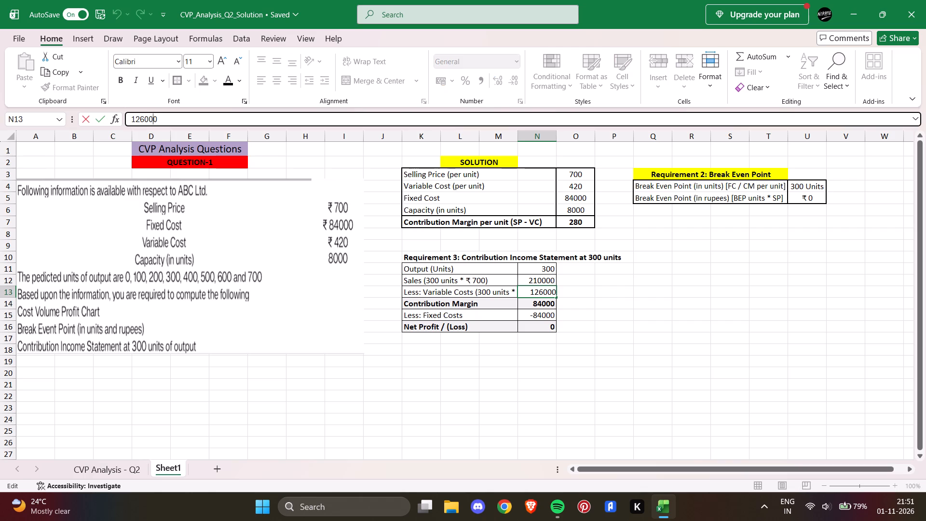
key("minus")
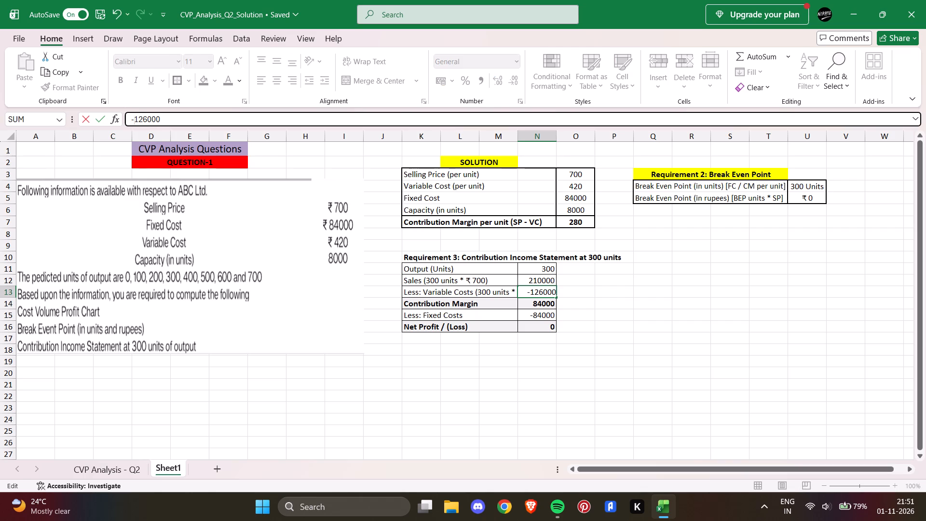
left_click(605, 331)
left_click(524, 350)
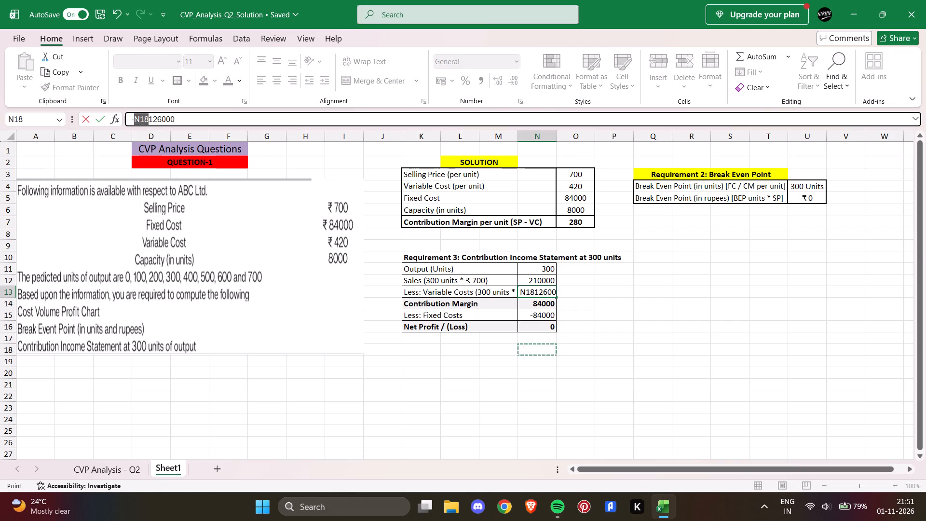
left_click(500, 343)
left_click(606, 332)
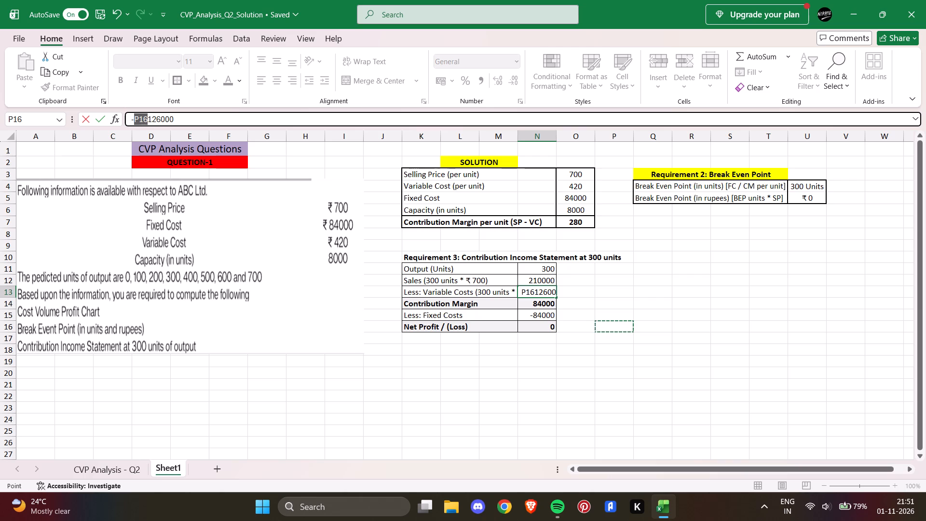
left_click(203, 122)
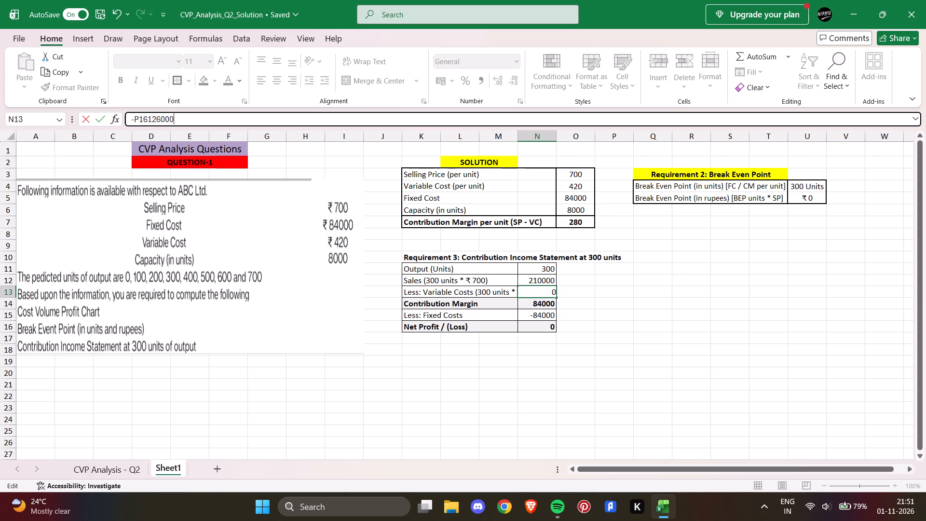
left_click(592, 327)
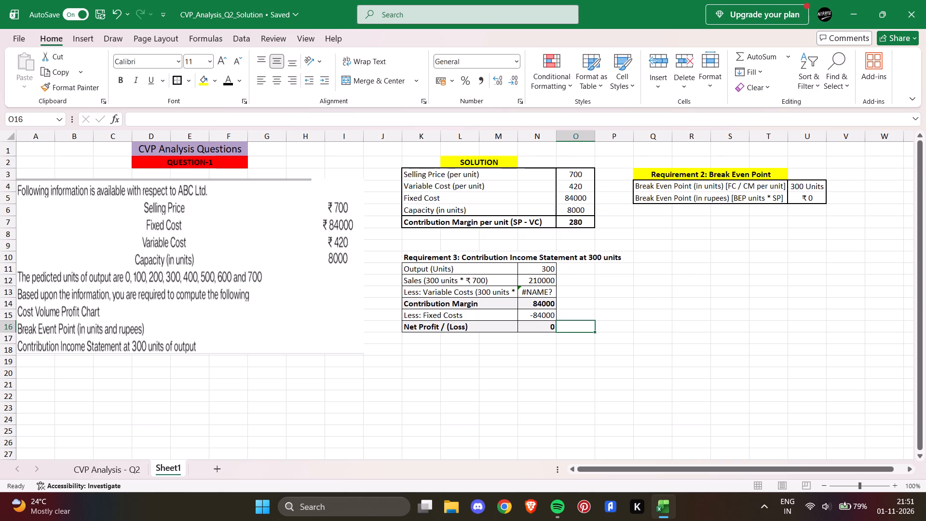
Replace the content of the Less: Variable Costs amount cell N13 with -126000.
left_click(543, 292)
left_click_drag(195, 119, 151, 121)
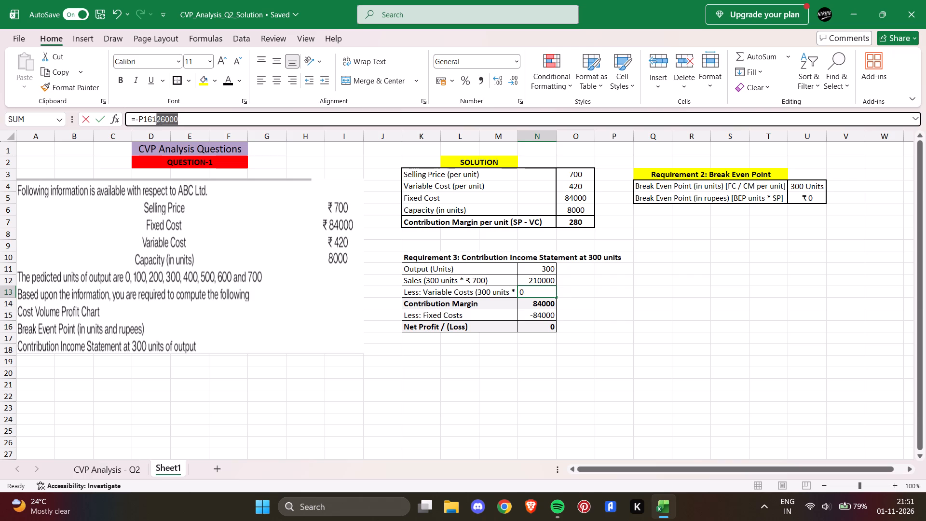
left_click_drag(151, 121, 132, 122)
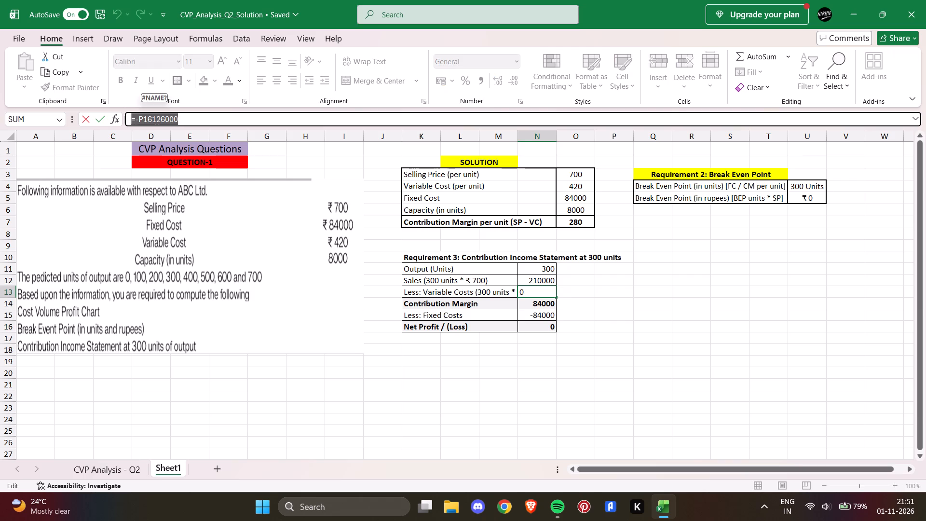
key("BackSpace")
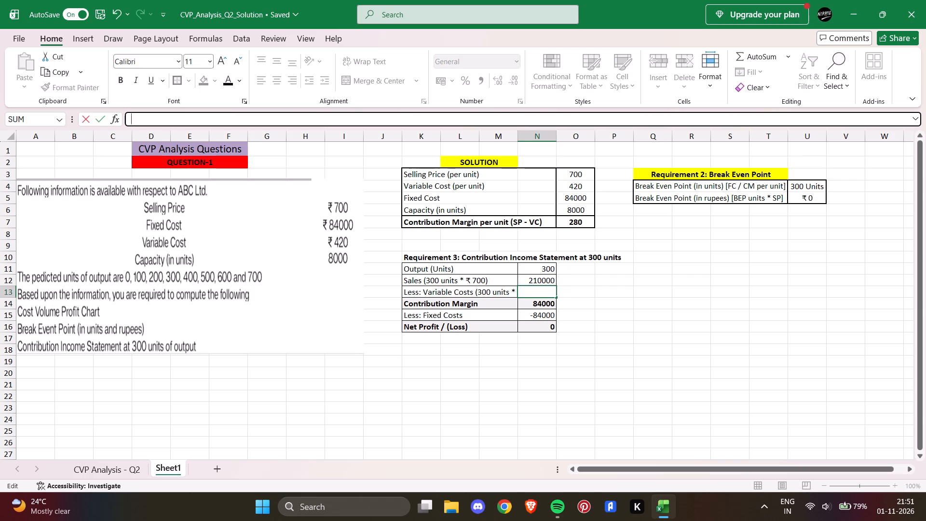
key("minus")
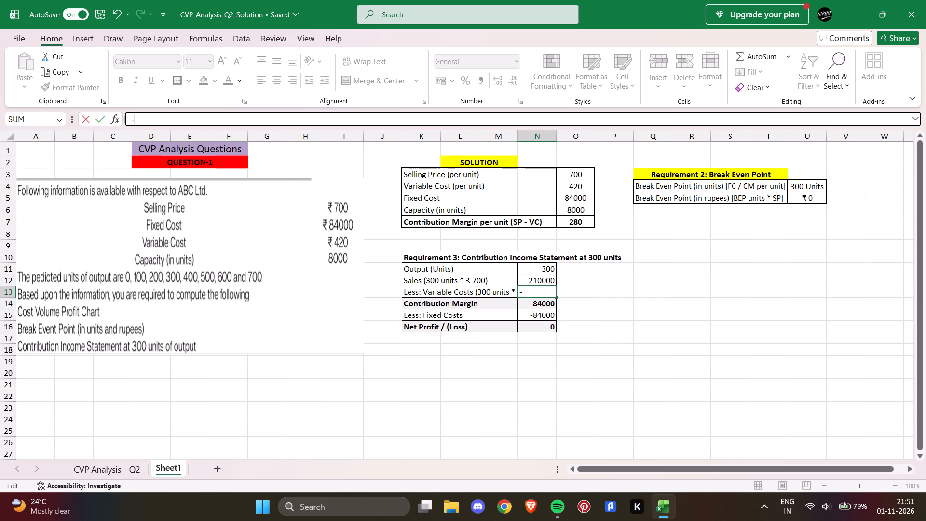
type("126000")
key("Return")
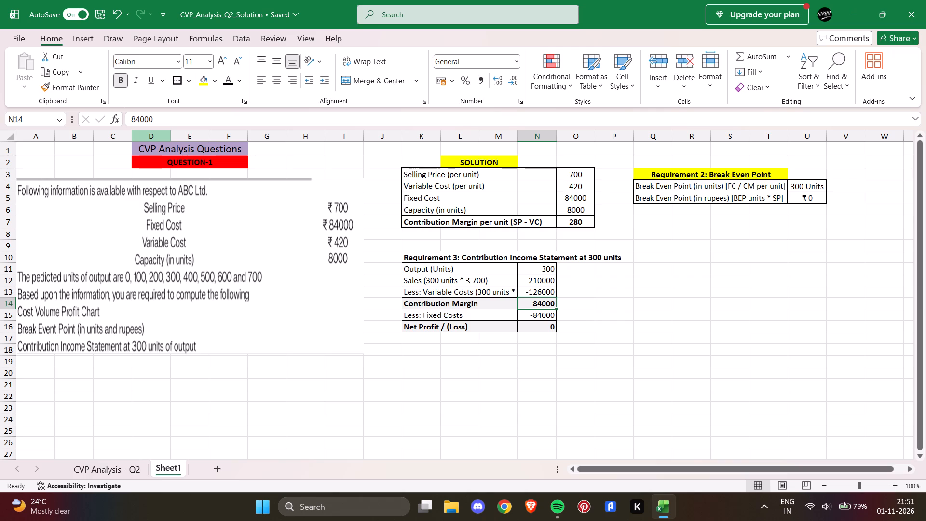
Erase all existing cell borders from the Contribution Income Statement table in K11:N16.
left_click_drag(416, 268, 517, 271)
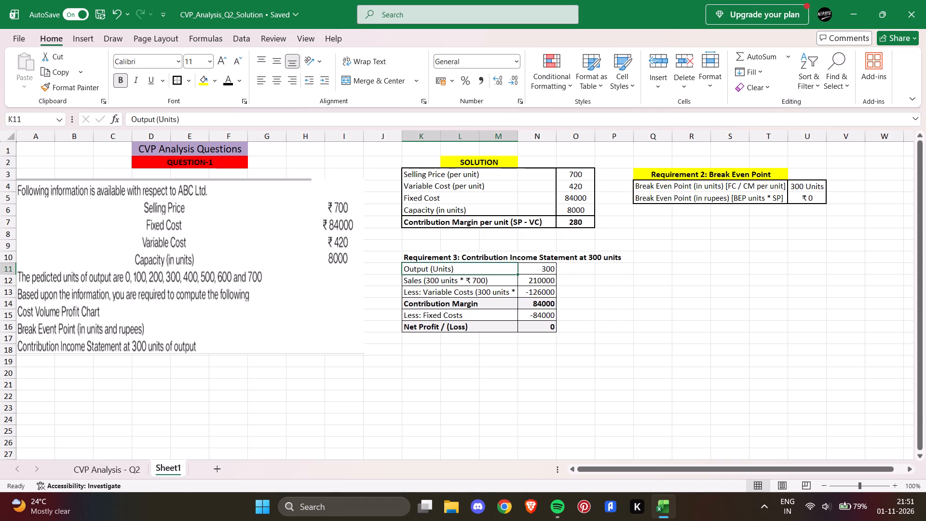
left_click_drag(517, 271, 535, 269)
left_click(192, 78)
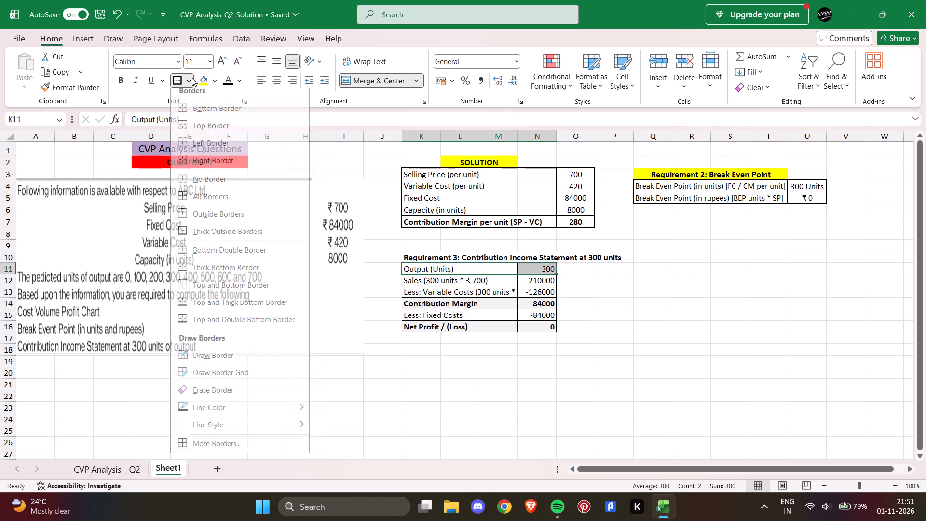
left_click(226, 397)
left_click_drag(513, 350, 524, 297)
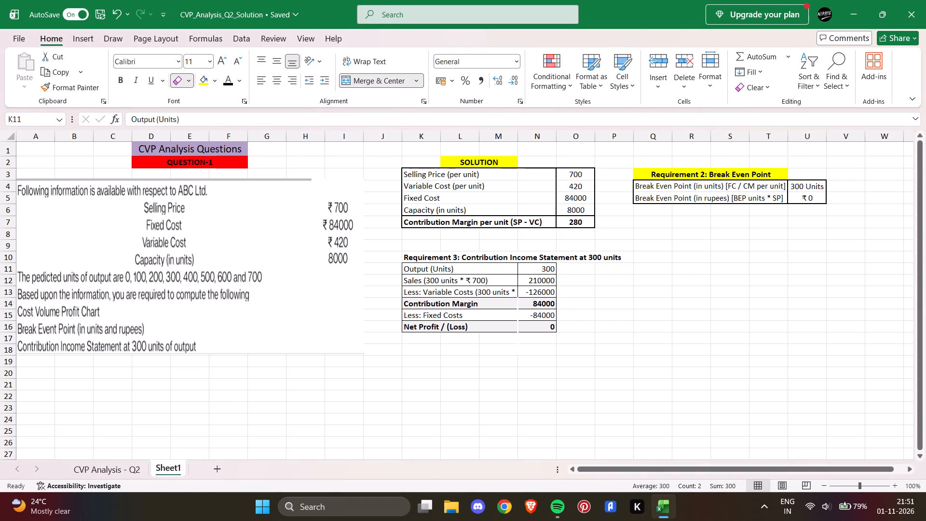
left_click_drag(524, 297, 530, 277)
left_click_drag(568, 278, 430, 265)
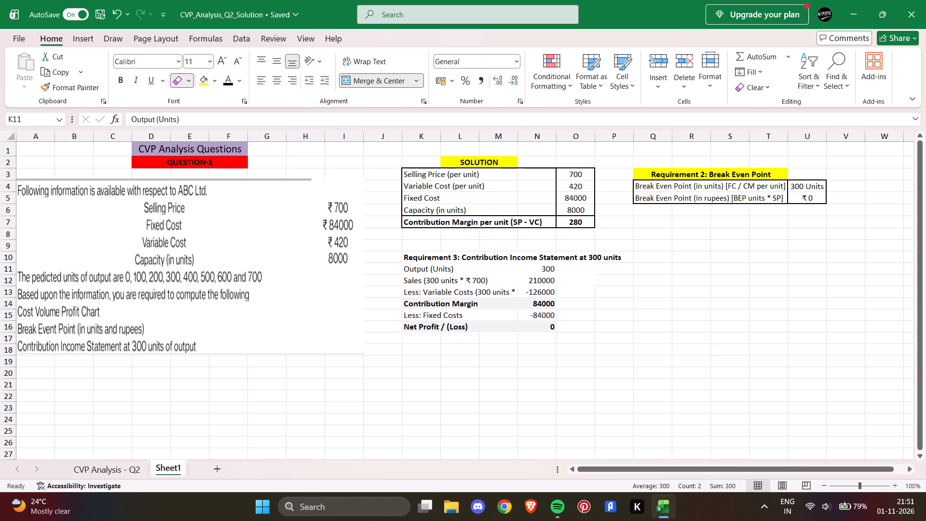
left_click_drag(430, 265, 417, 330)
left_click_drag(407, 271, 541, 270)
left_click_drag(541, 270, 566, 271)
left_click_drag(542, 269, 539, 335)
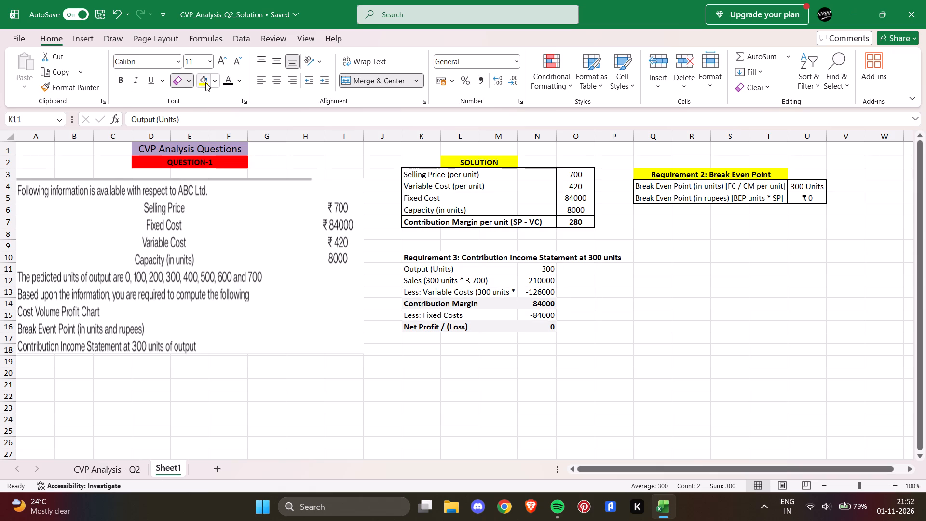
Apply thick outside borders to the Output row K11:N11 and around the whole statement K11:N16.
left_click(191, 82)
left_click(223, 235)
left_click_drag(415, 272, 484, 318)
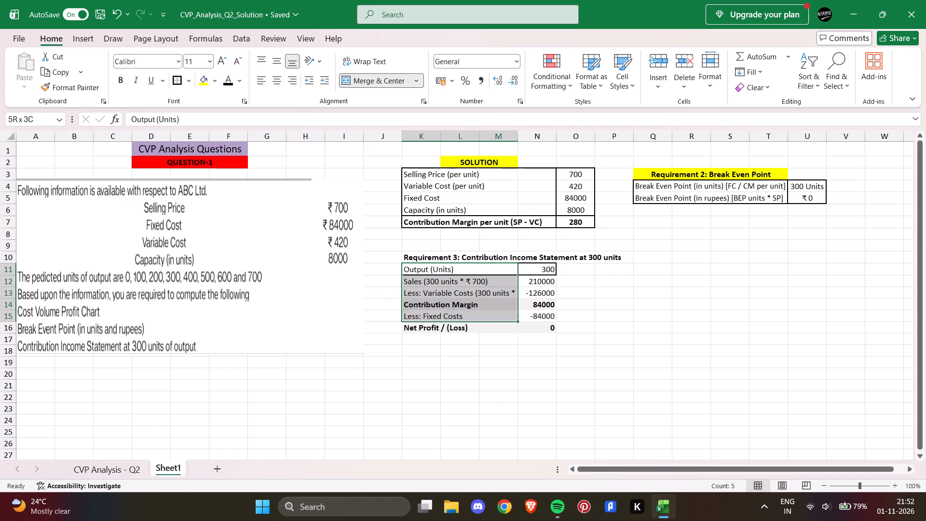
left_click_drag(484, 318, 538, 322)
left_click(179, 81)
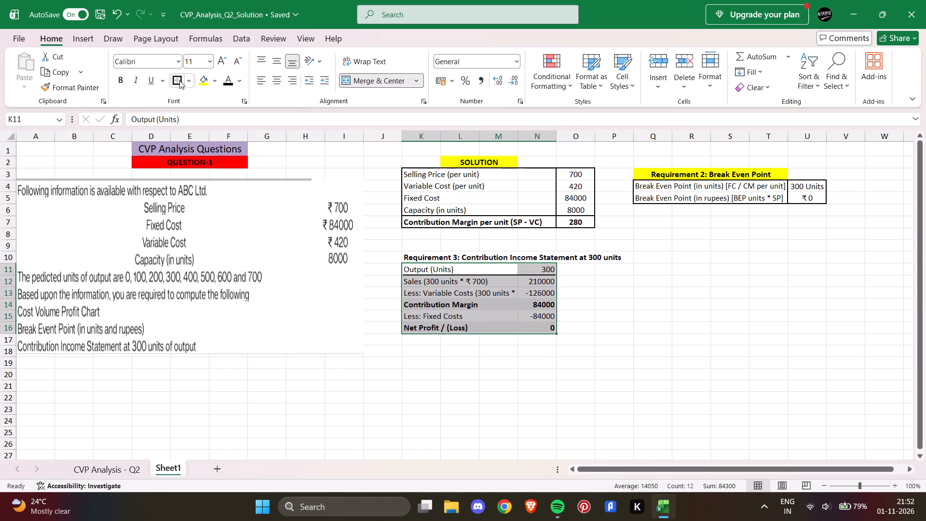
Apply a thick outside border around the Contribution Income Statement amounts column N11:N16.
left_click_drag(530, 269, 535, 297)
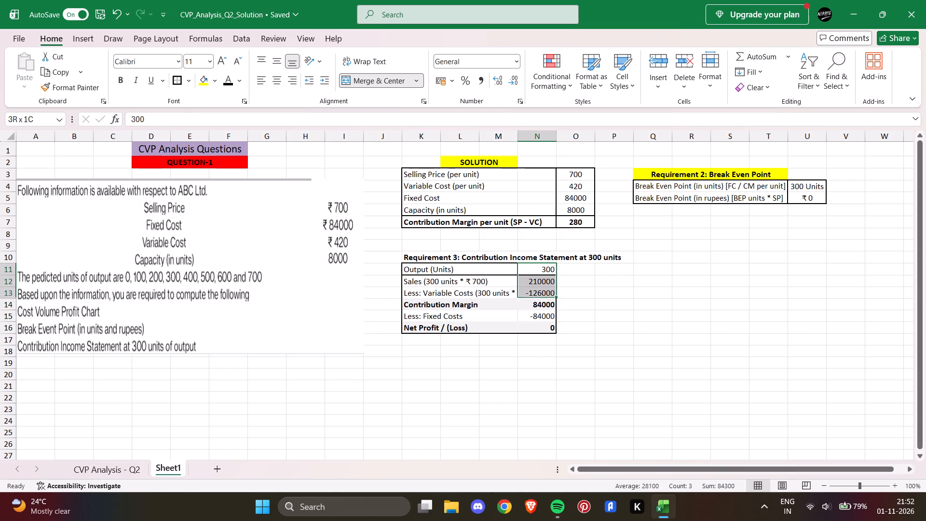
left_click_drag(535, 297, 539, 322)
left_click(176, 80)
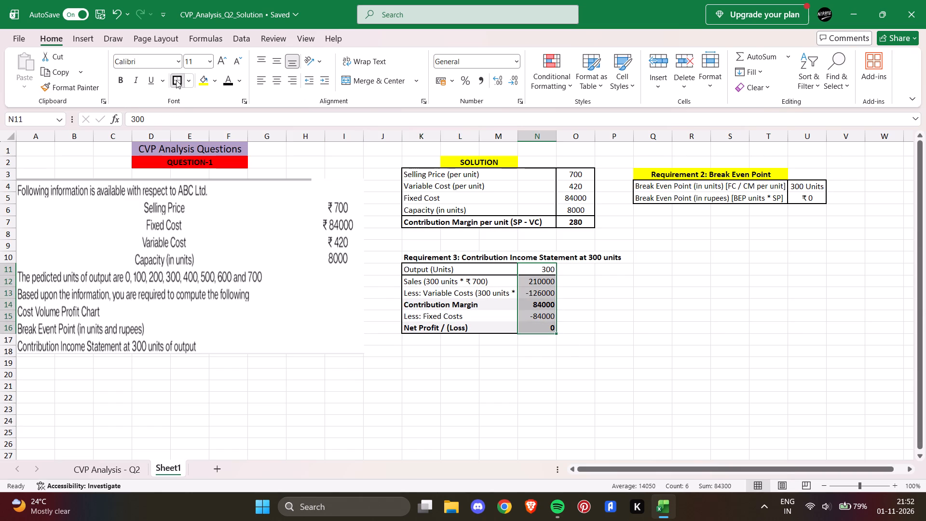
left_click(540, 303)
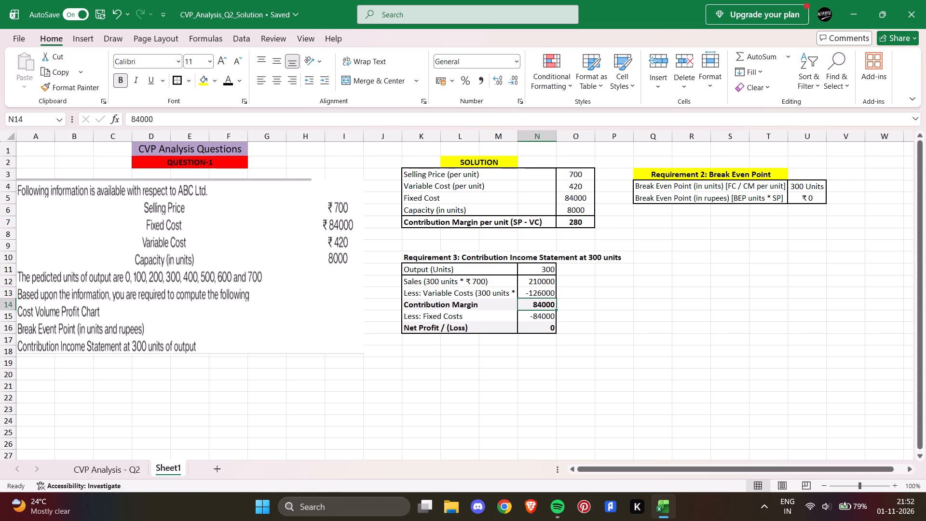
left_click(585, 308)
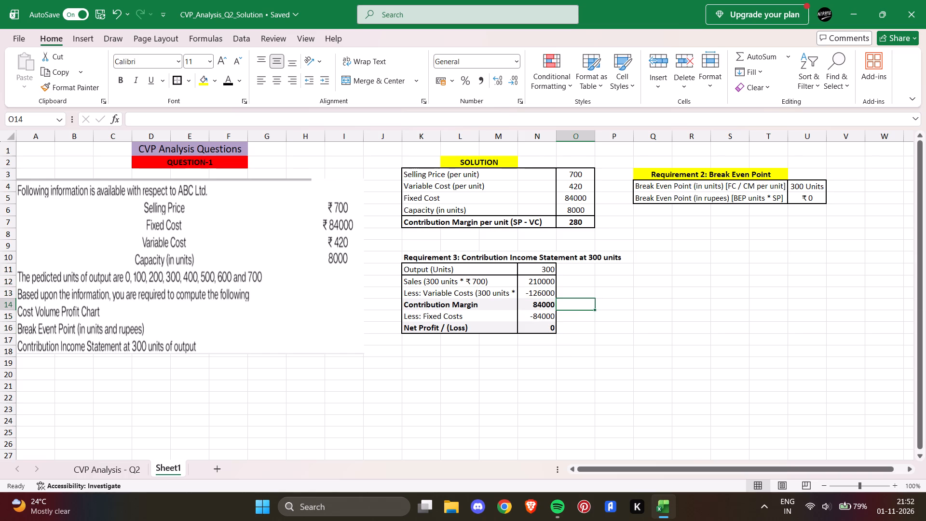
Centre the Contribution Income Statement amounts in N12:N16 horizontally.
left_click_drag(541, 277, 539, 327)
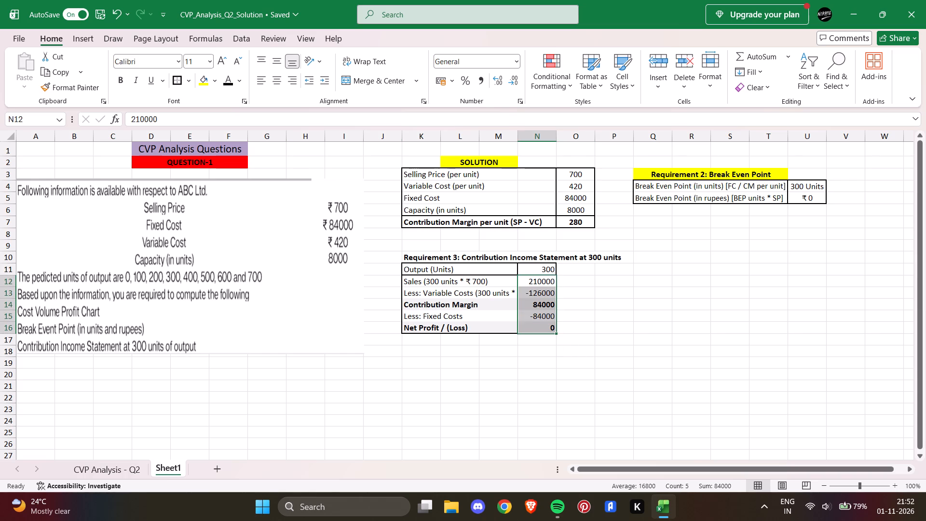
left_click(281, 78)
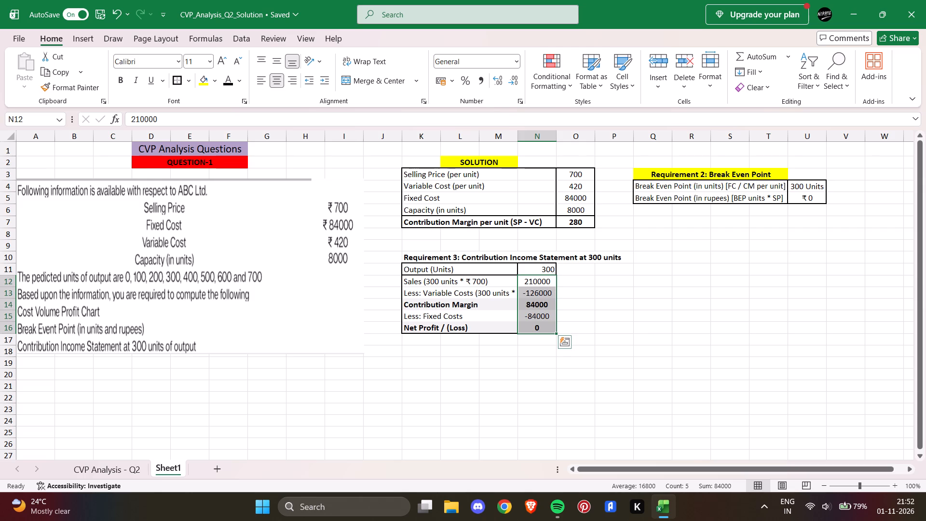
Centre the Output (Units) value 300 in N11 horizontally.
left_click(544, 269)
left_click(280, 81)
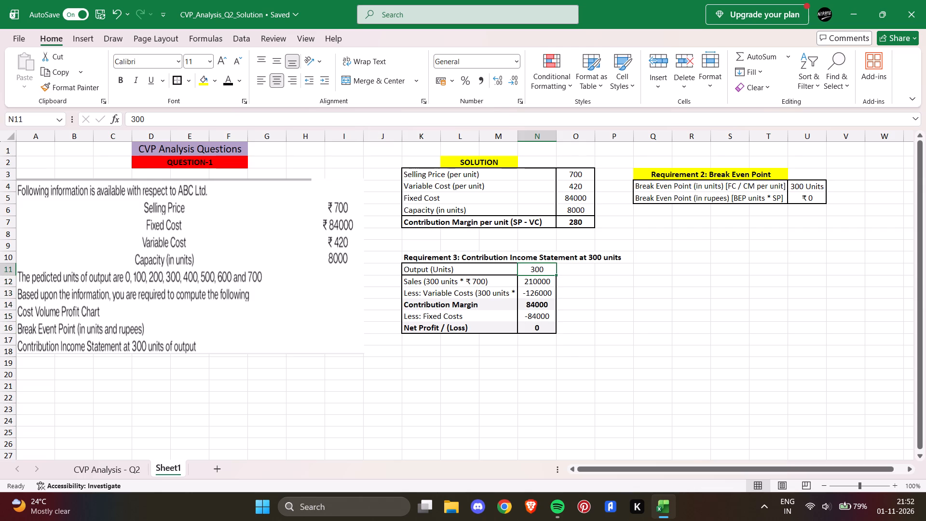
Make the Output (Units) label in K11 and its value 300 in N11 bold.
left_click_drag(454, 271, 453, 271)
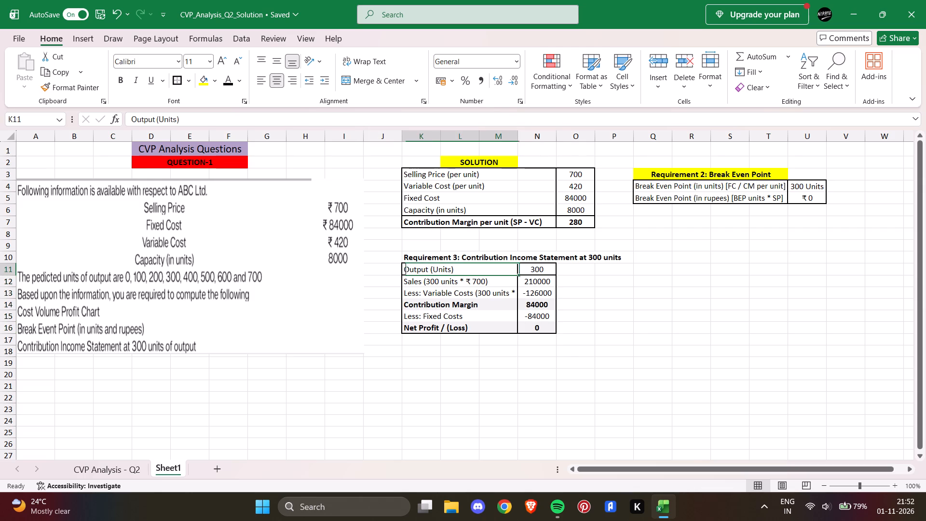
left_click_drag(453, 271, 431, 270)
left_click_drag(182, 119, 134, 112)
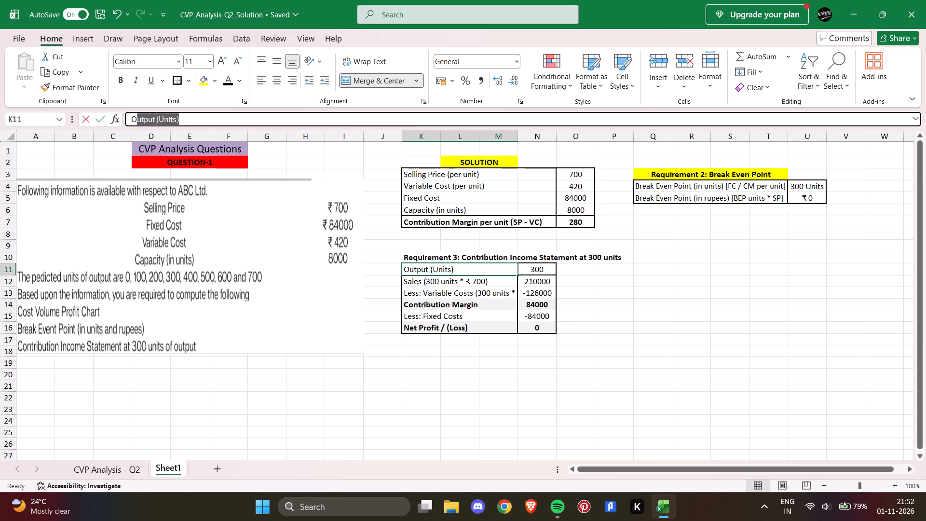
left_click_drag(134, 112, 131, 112)
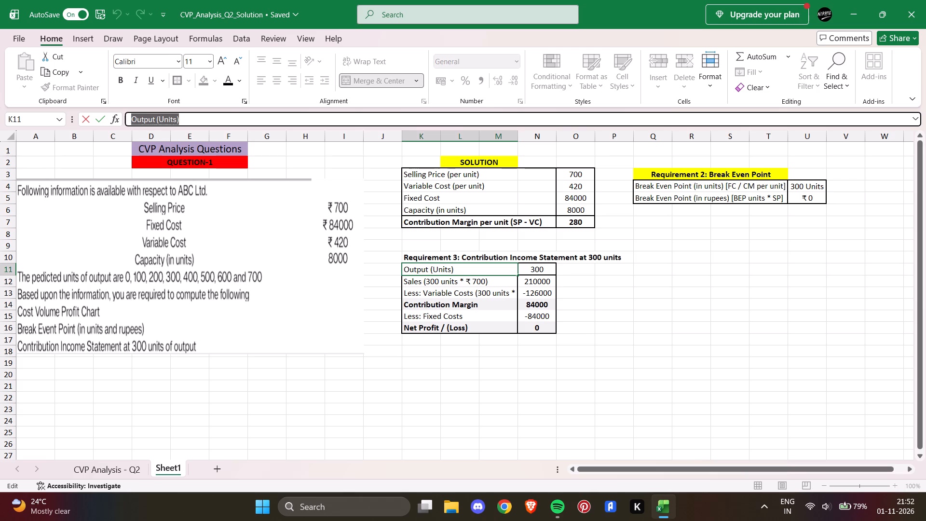
left_click_drag(456, 265, 414, 264)
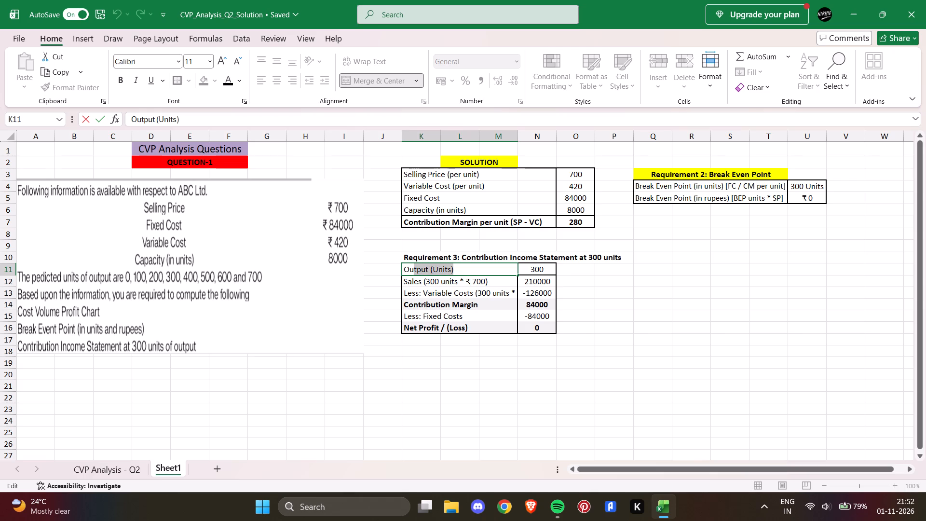
left_click_drag(414, 264, 398, 264)
left_click(123, 79)
left_click(548, 271)
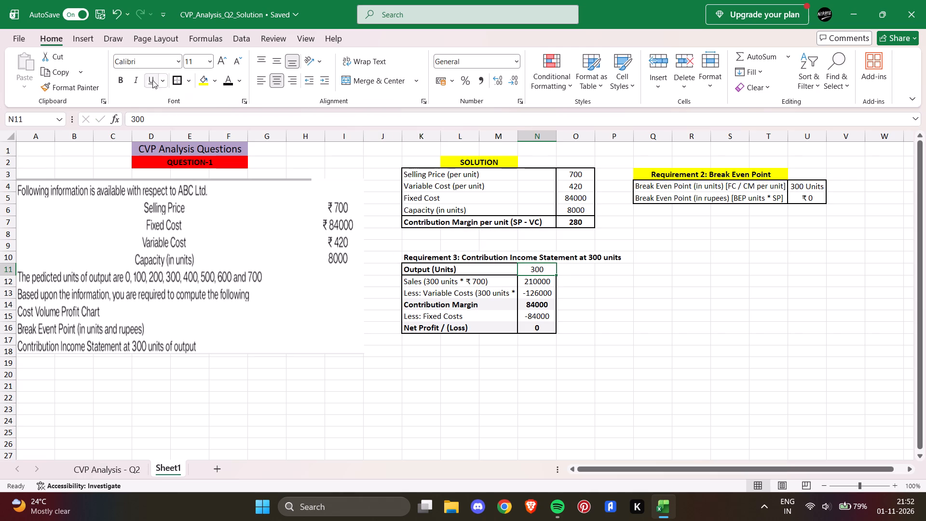
left_click(118, 81)
left_click(589, 307)
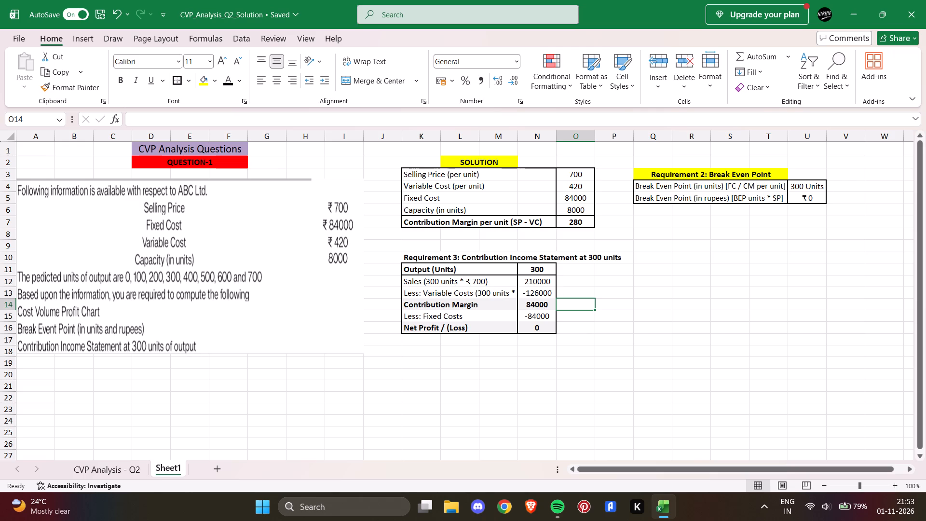
Fill the Requirement 3: Contribution Income Statement heading across K10:P10 with yellow.
left_click_drag(404, 258, 619, 255)
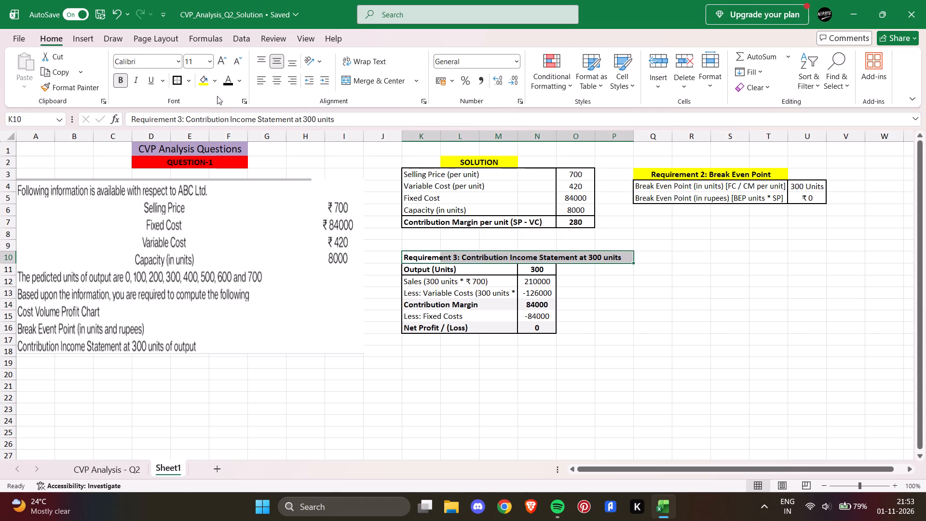
left_click(203, 79)
left_click(612, 309)
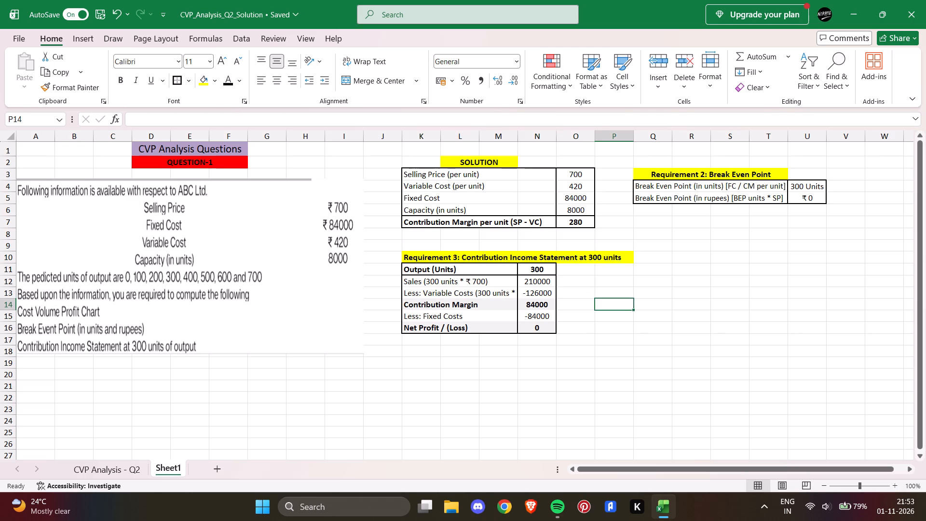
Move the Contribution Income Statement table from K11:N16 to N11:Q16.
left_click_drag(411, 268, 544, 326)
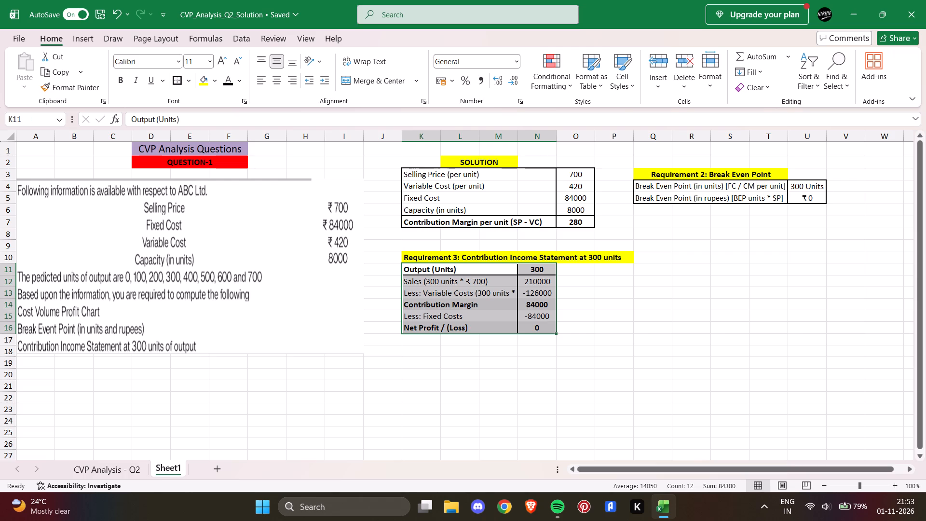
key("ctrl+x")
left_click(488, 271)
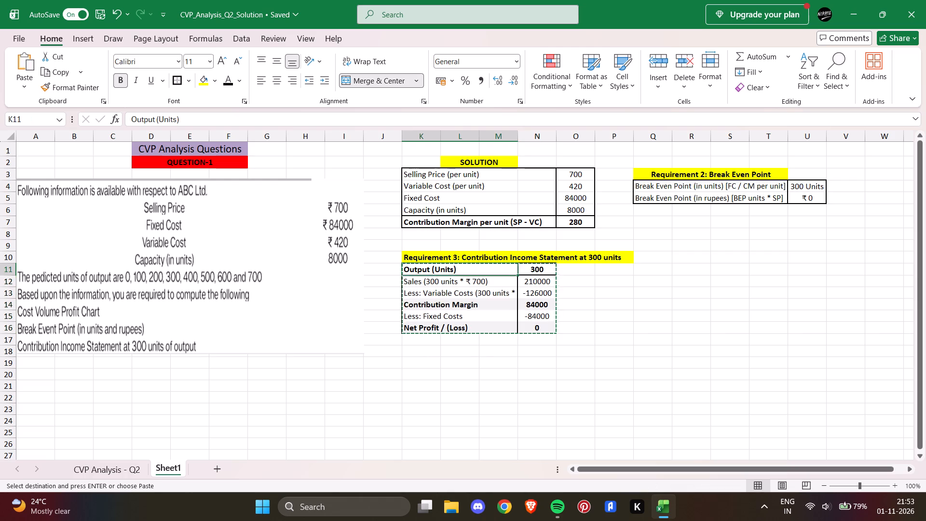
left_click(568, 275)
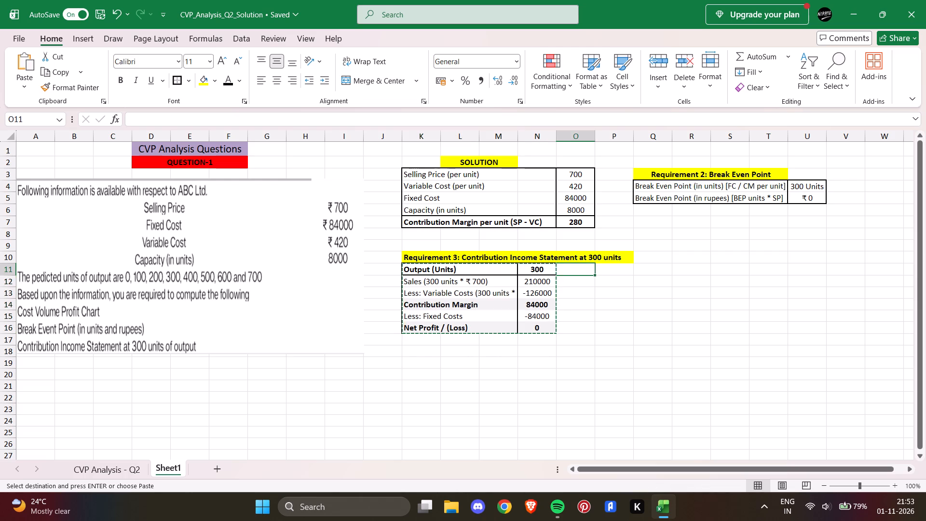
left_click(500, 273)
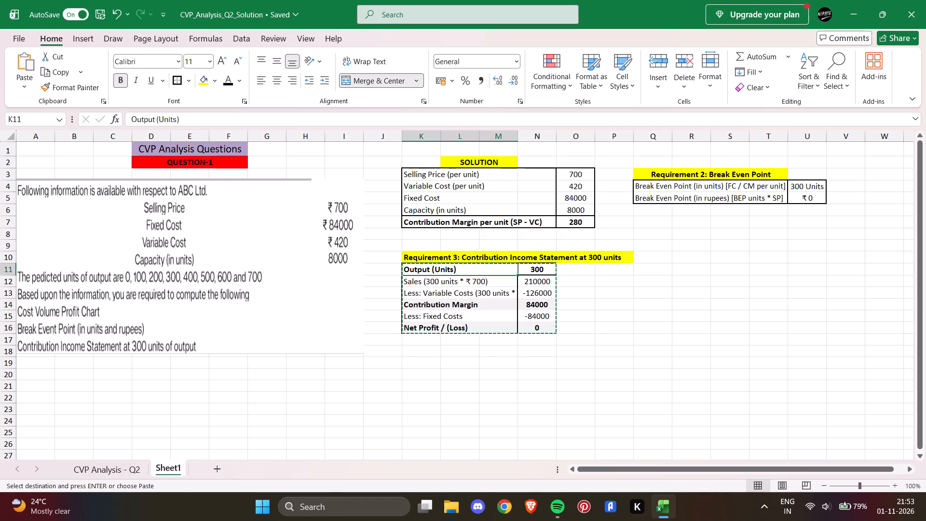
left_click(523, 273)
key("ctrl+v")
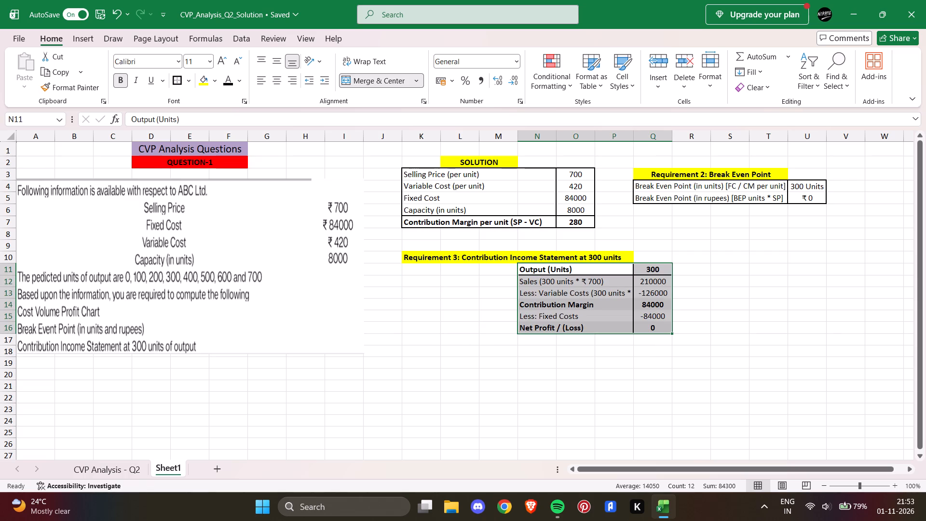
Move the Contribution Income Statement table so that it occupies L11:O16.
left_click_drag(520, 265, 648, 329)
key("ctrl+x")
left_click(470, 270)
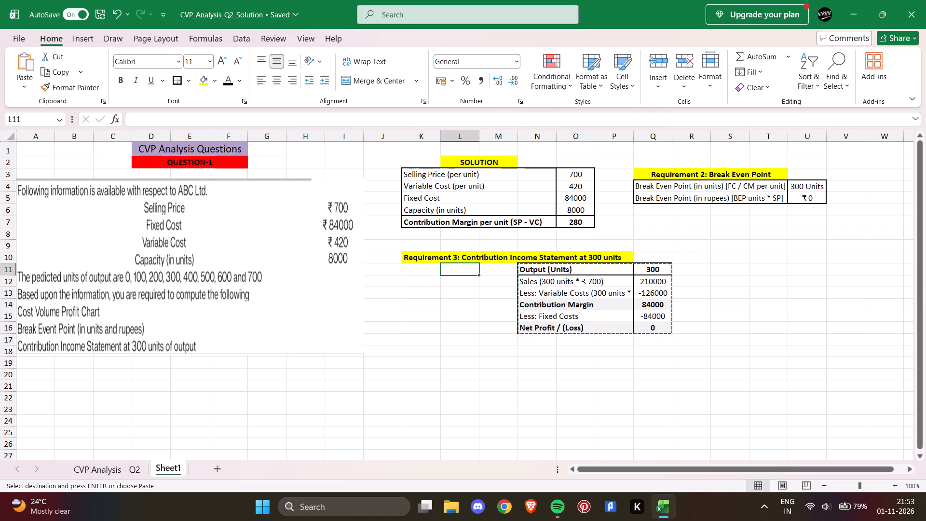
key("ctrl+v")
left_click(495, 270)
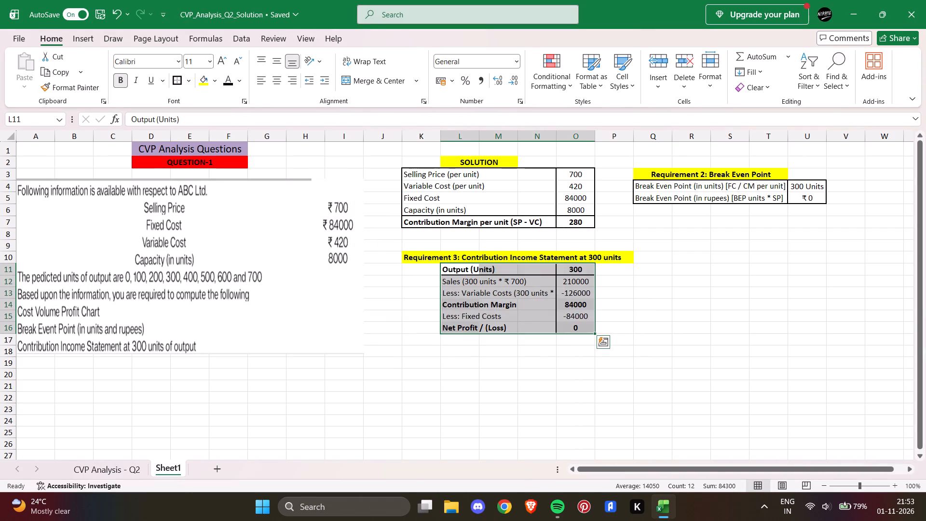
left_click(633, 308)
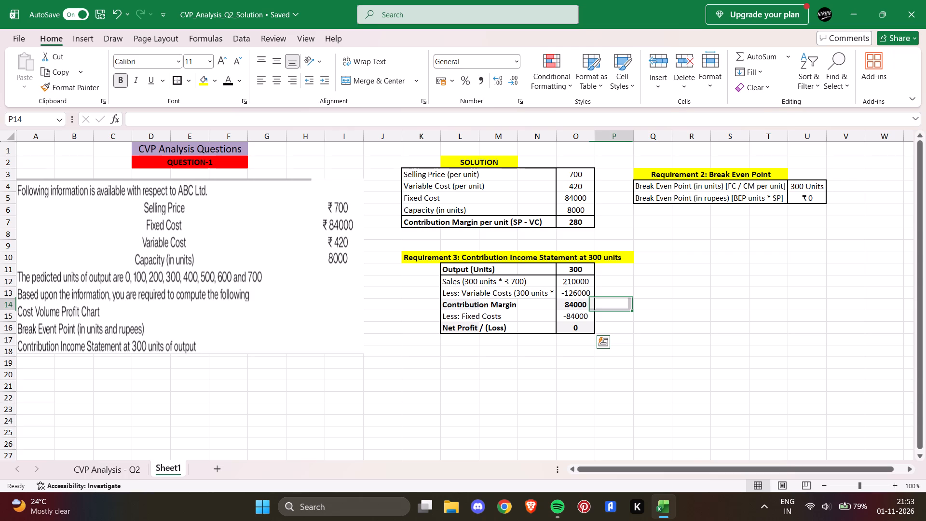
left_click(536, 297)
left_click(631, 307)
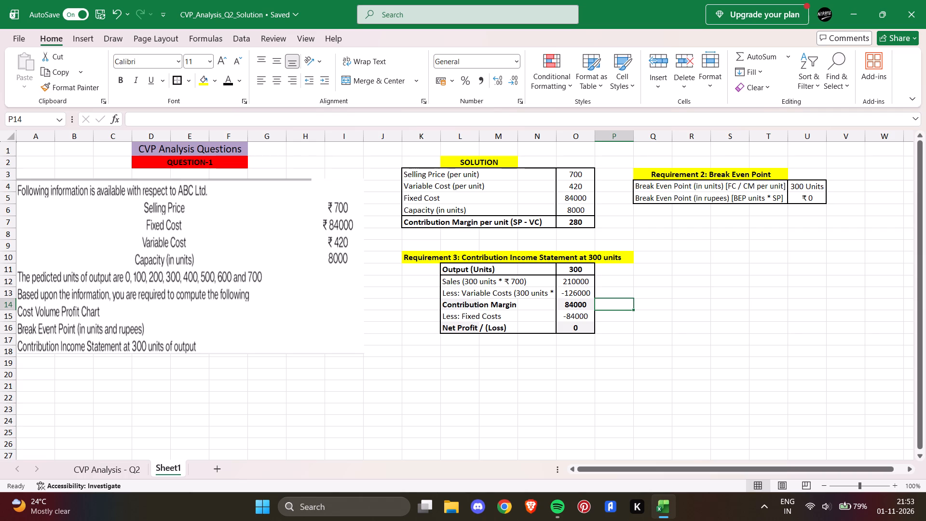
Move the Contribution Income Statement amounts from O11:O16 to P11:P16, leaving room for the long labels.
left_click_drag(560, 269, 588, 311)
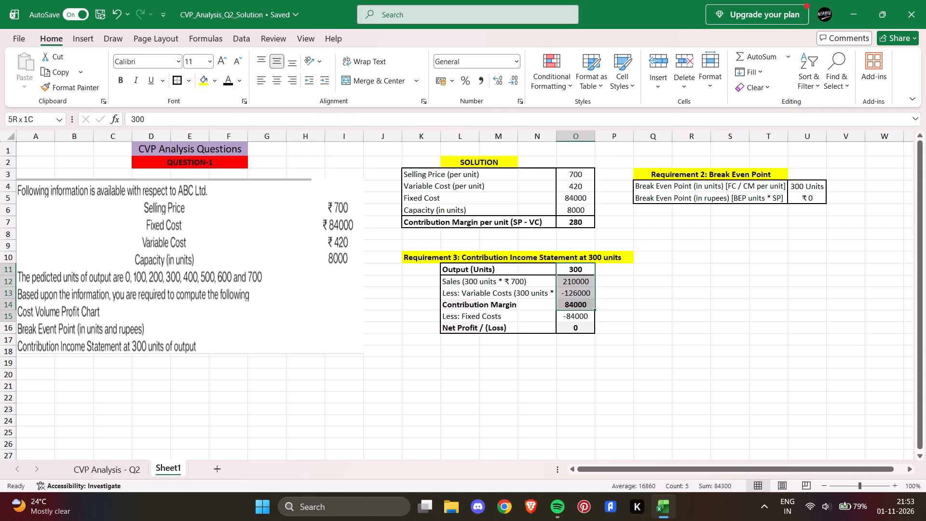
left_click_drag(588, 311, 592, 326)
key("ctrl+x")
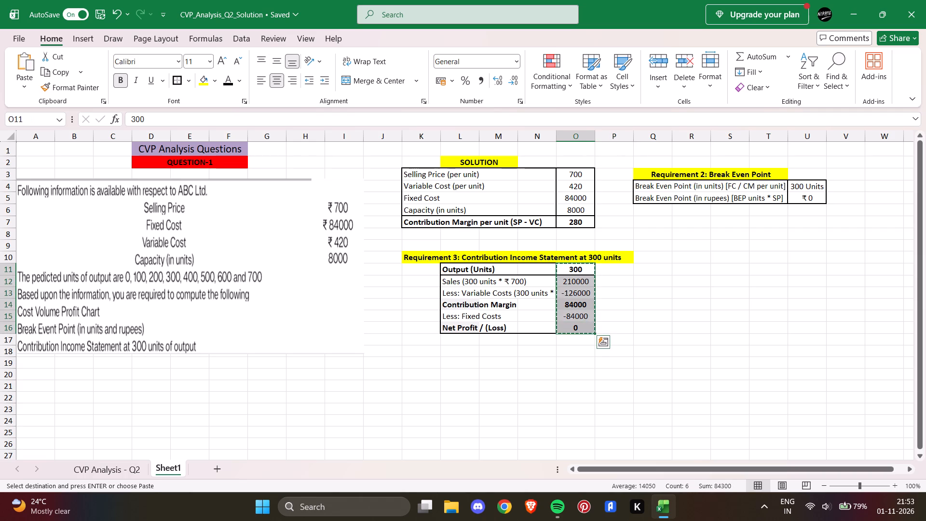
left_click(611, 268)
key("ctrl+v")
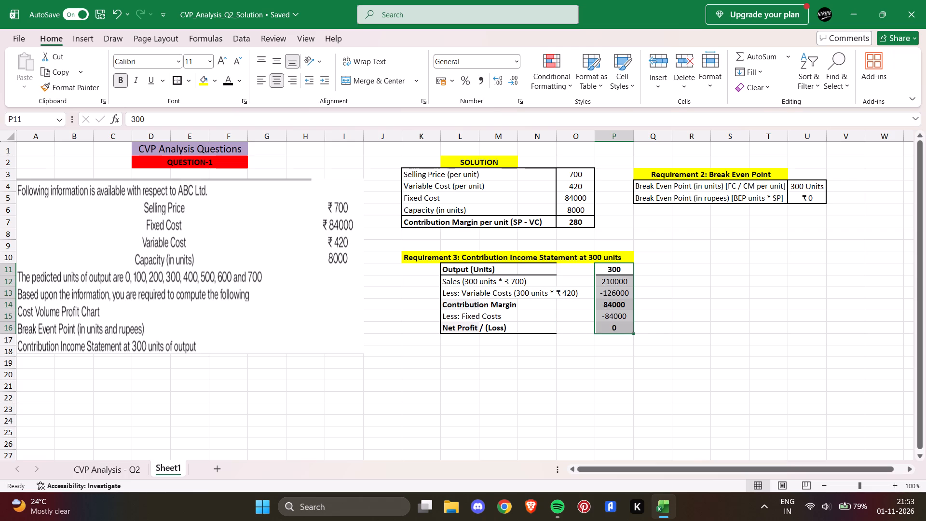
left_click(660, 292)
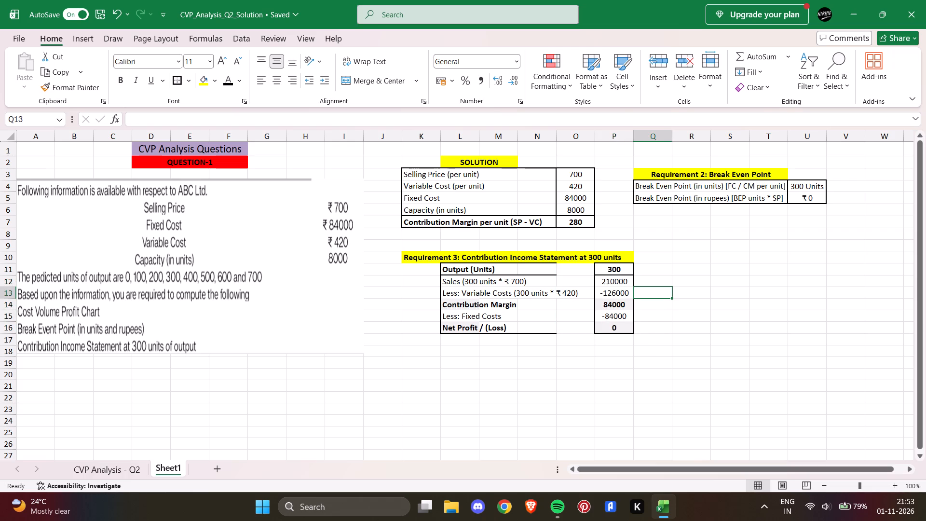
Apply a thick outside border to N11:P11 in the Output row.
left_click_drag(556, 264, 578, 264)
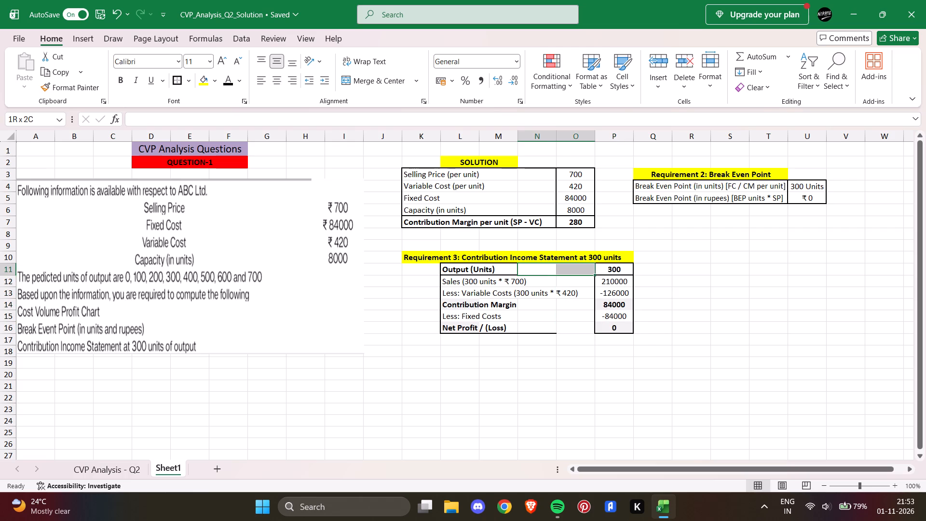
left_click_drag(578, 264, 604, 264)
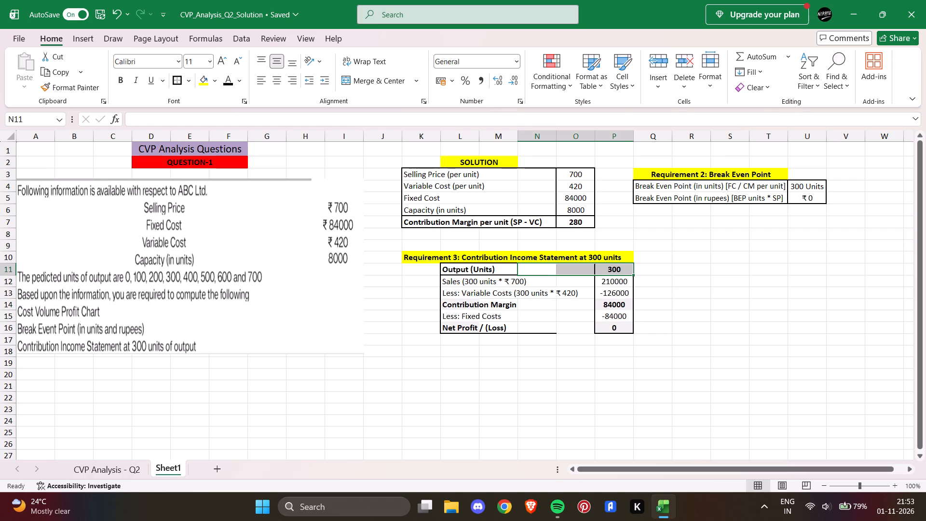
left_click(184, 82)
Apply a thick outside border around the whole Contribution Income Statement in L11:P16.
left_click_drag(441, 268, 604, 330)
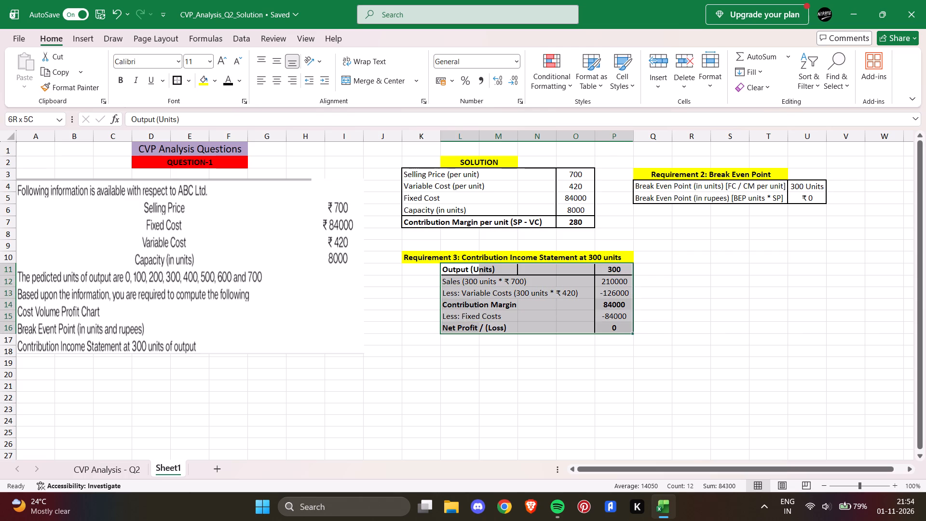
left_click_drag(604, 330, 608, 331)
left_click(178, 78)
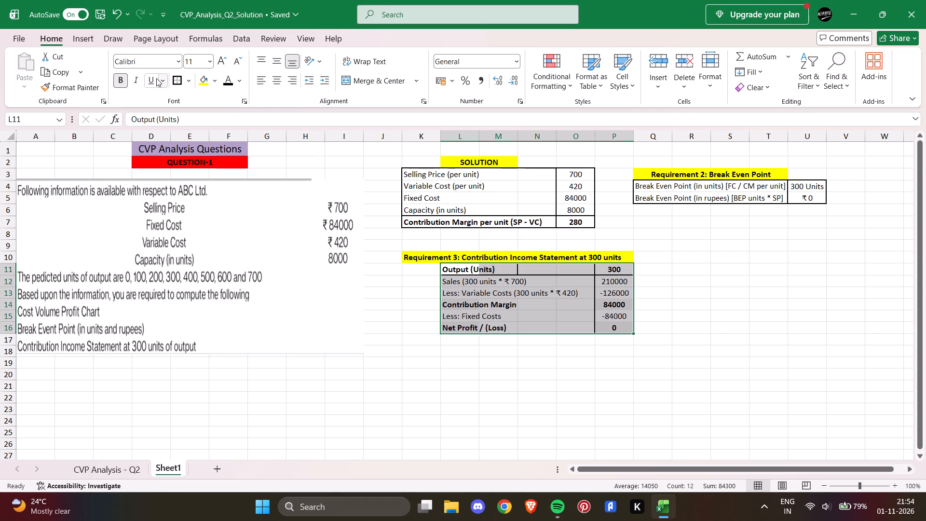
Erase the stray vertical border between M11 and N11 in the Output row.
left_click(187, 83)
left_click(220, 398)
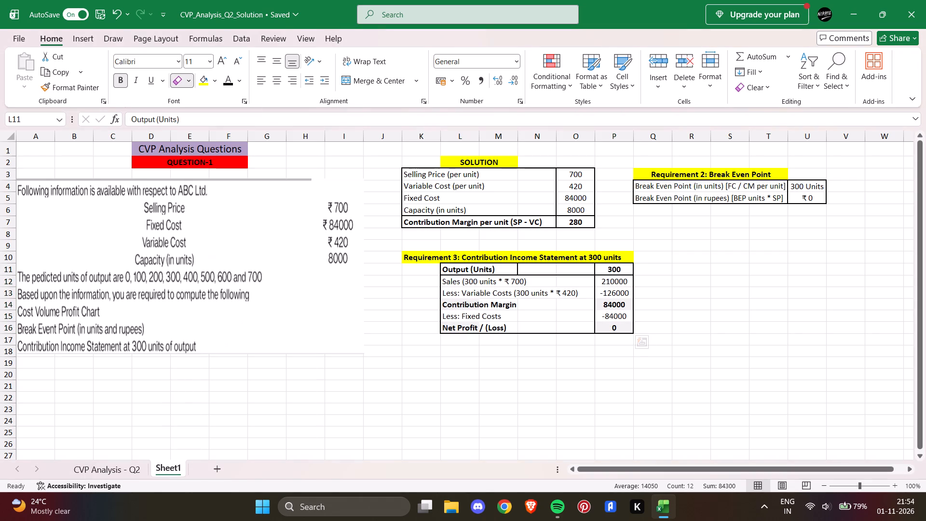
left_click_drag(523, 273, 515, 272)
left_click_drag(535, 272, 516, 269)
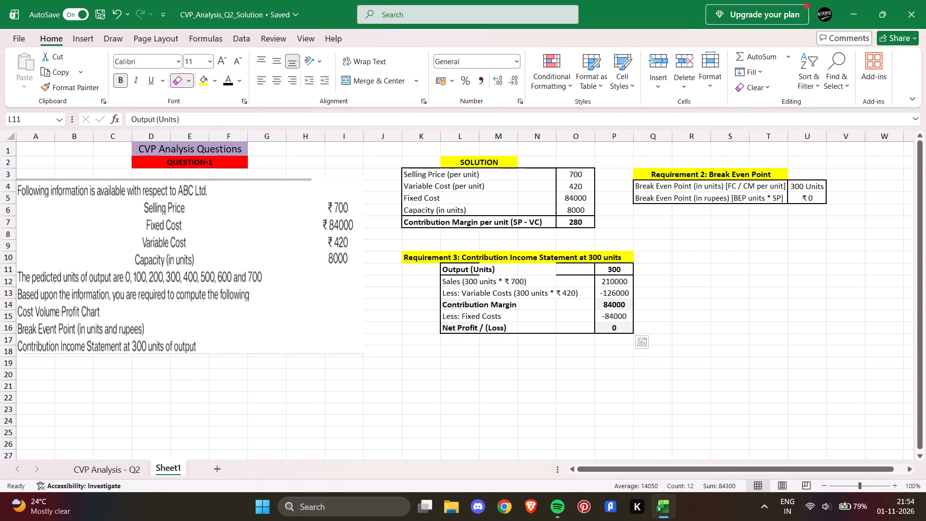
Apply thick outside borders around the whole statement L11:P16 and around the Output label cells L11:O11.
left_click(191, 82)
left_click(227, 242)
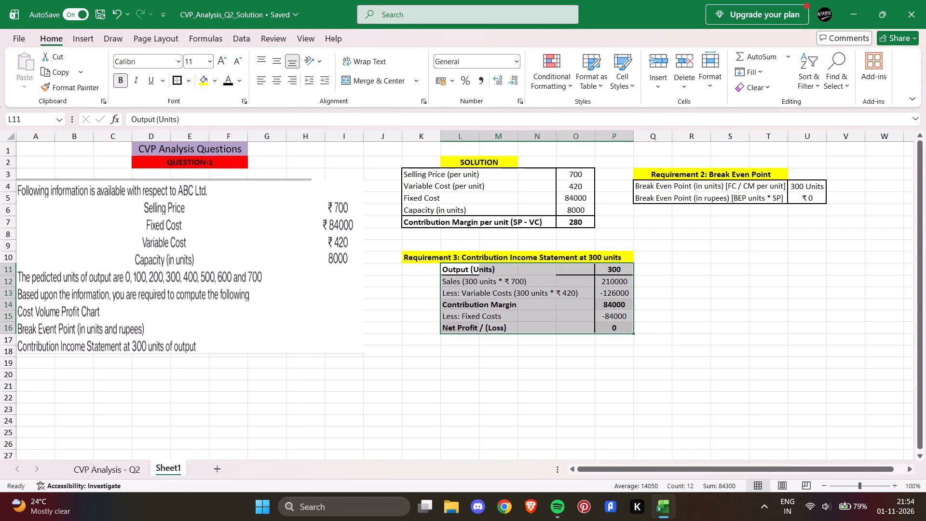
left_click_drag(451, 269, 578, 268)
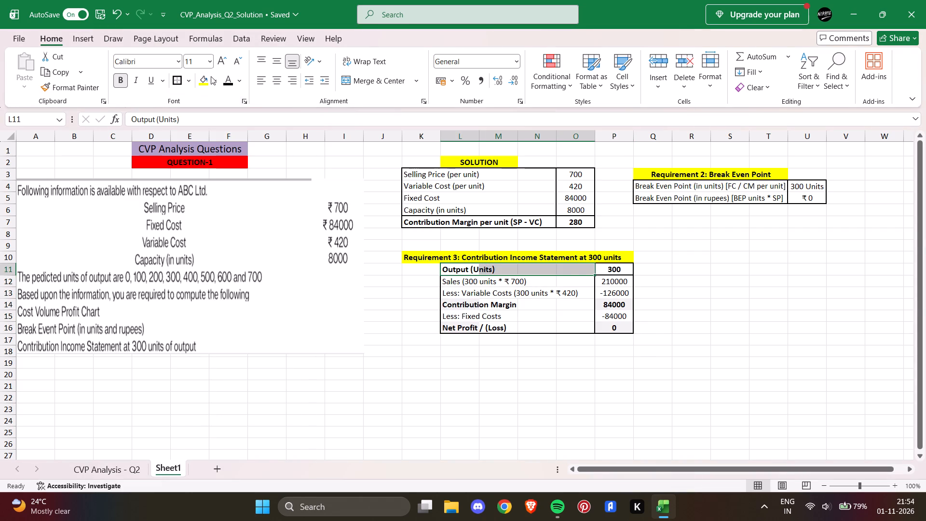
left_click(180, 80)
left_click(483, 364)
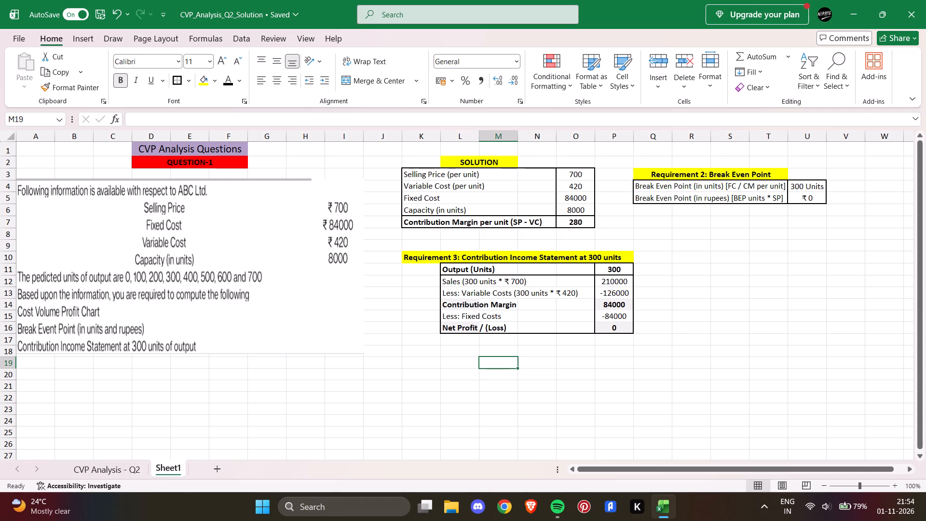
Move the Contribution Income Statement block L11:P16 one column over so it starts at K11.
left_click_drag(442, 266, 481, 289)
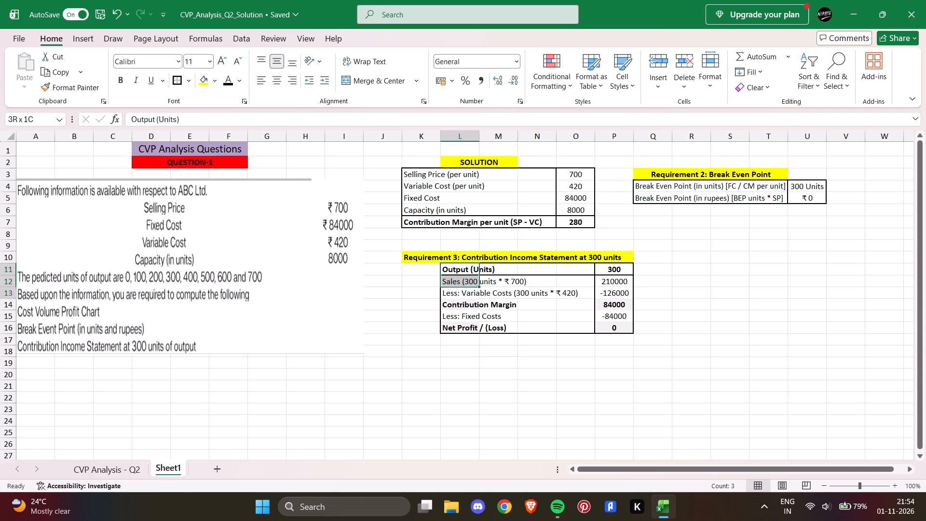
left_click_drag(481, 289, 605, 329)
key("ctrl+x")
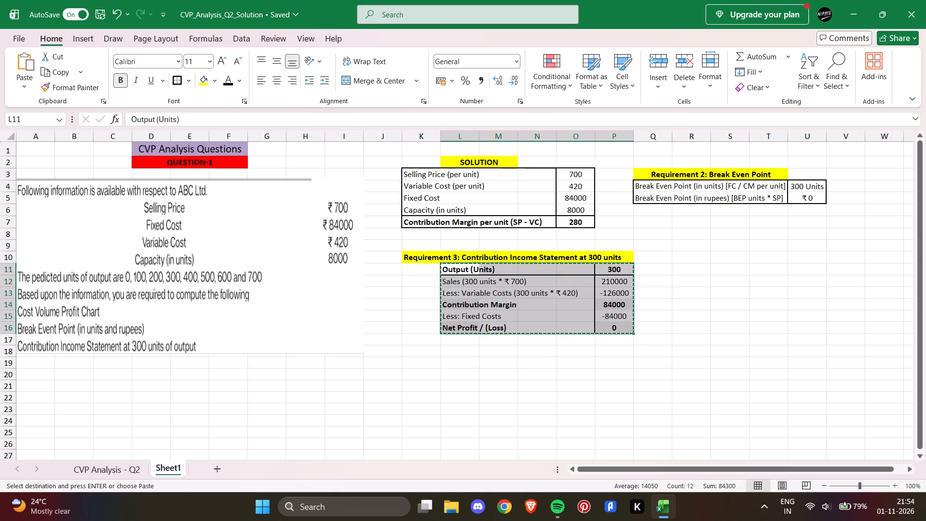
left_click(423, 267)
key("ctrl+v")
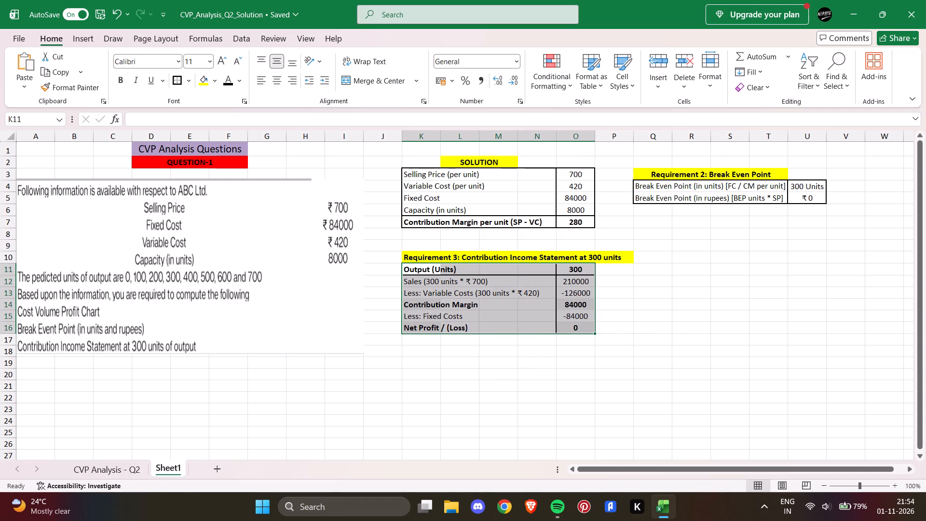
left_click(611, 268)
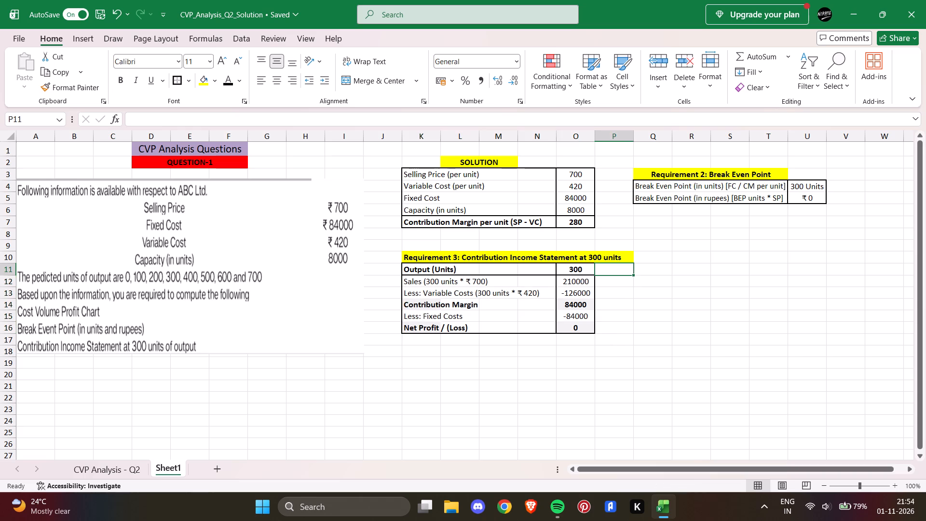
left_click(502, 354)
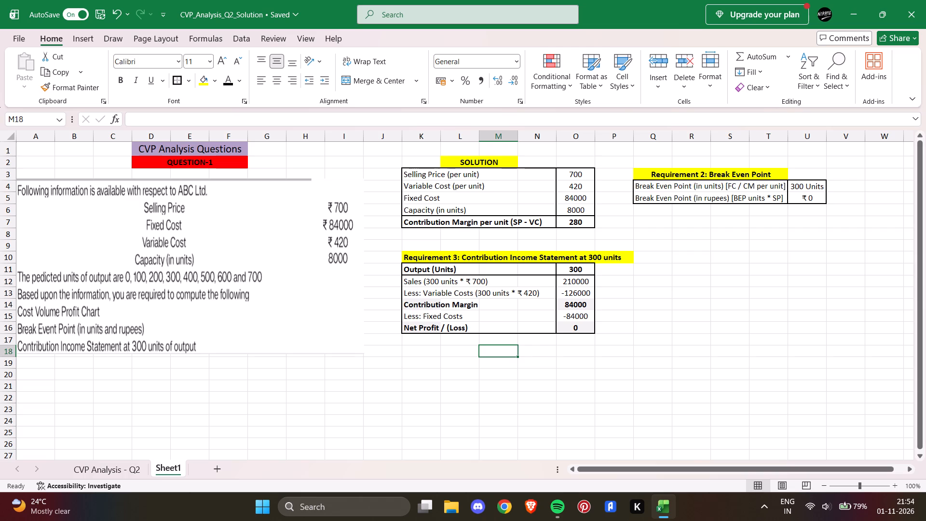
scroll(593, 347, "down", 1)
scroll(593, 347, "up", 5)
Move the whole Requirement 3 section, heading and statement in K10:P16, to E28 below the question picture.
left_click_drag(406, 256, 610, 329)
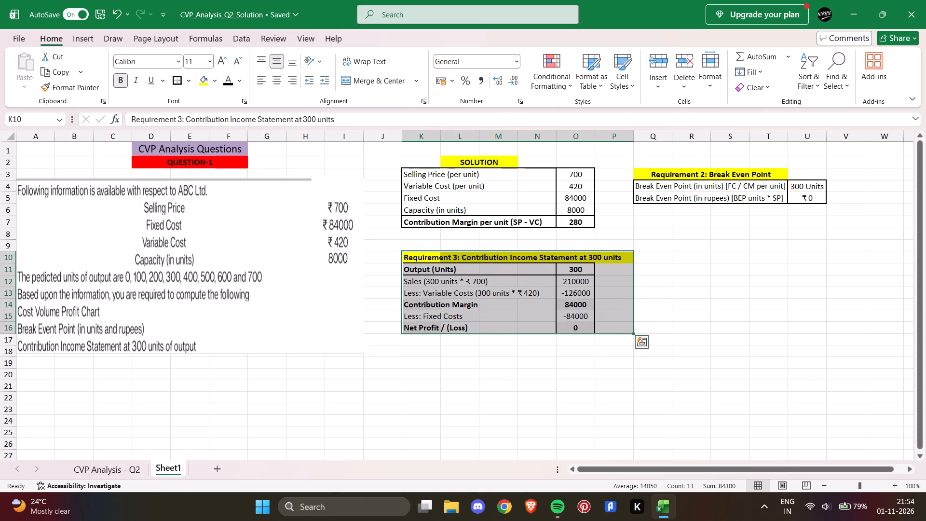
key("ctrl+x")
scroll(335, 418, "down", 2)
left_click(188, 394)
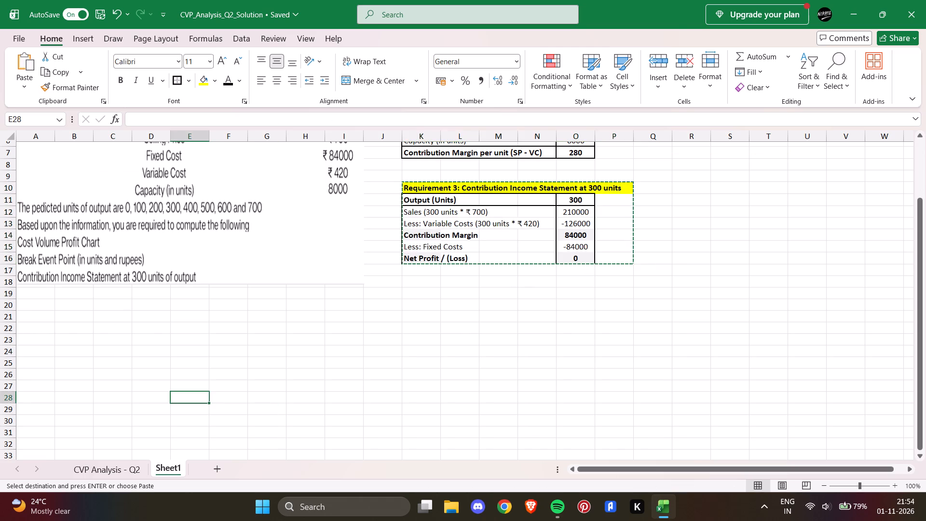
key("ctrl+v")
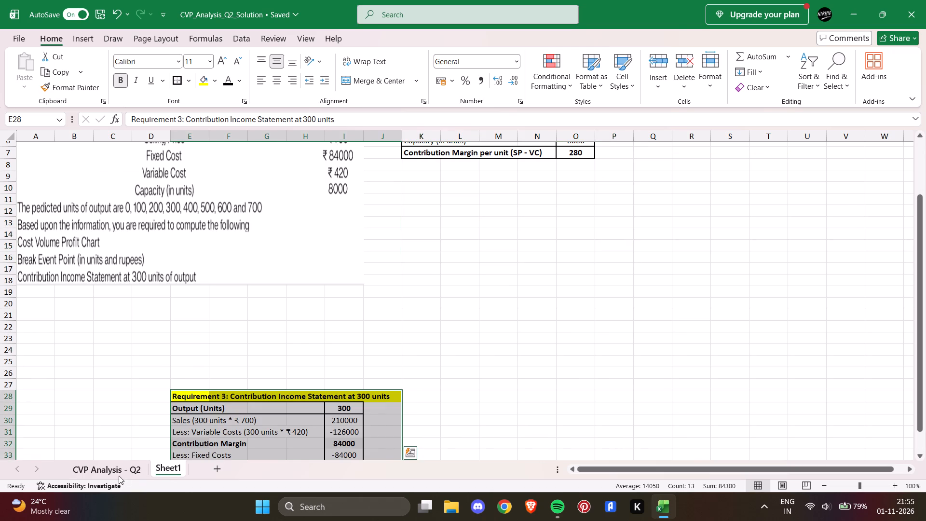
Copy the Cost Volume Profit chart data table E24:J32 from the CVP Analysis - Q2 sheet into Sheet1 at K11.
left_click(111, 473)
scroll(401, 374, "down", 1)
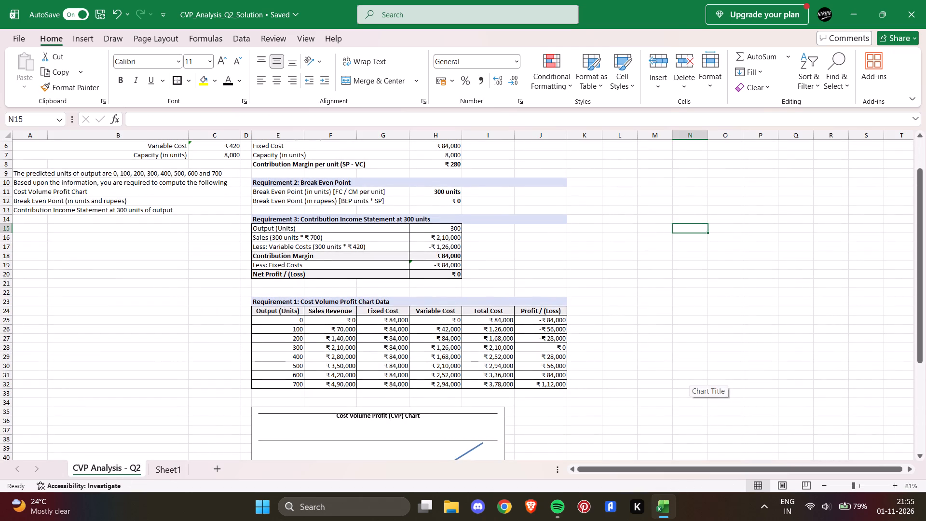
left_click_drag(259, 310, 526, 378)
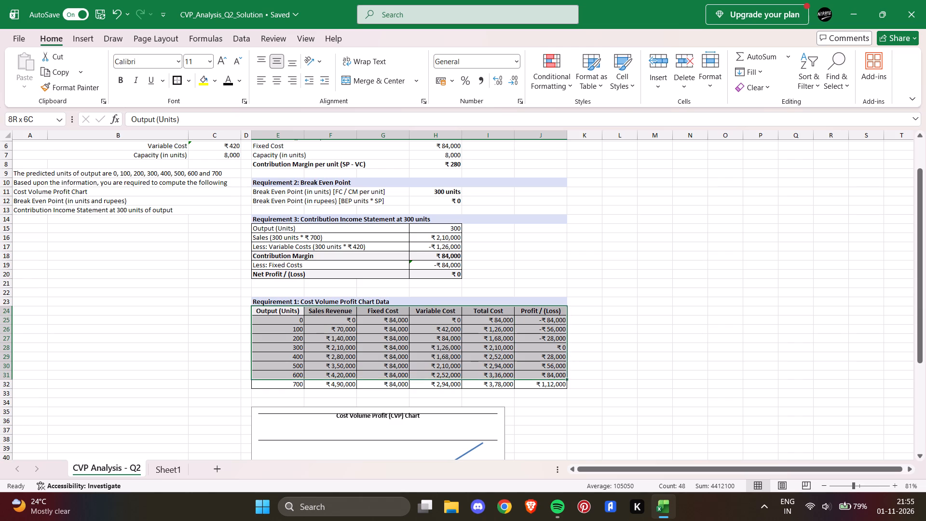
left_click_drag(526, 378, 537, 384)
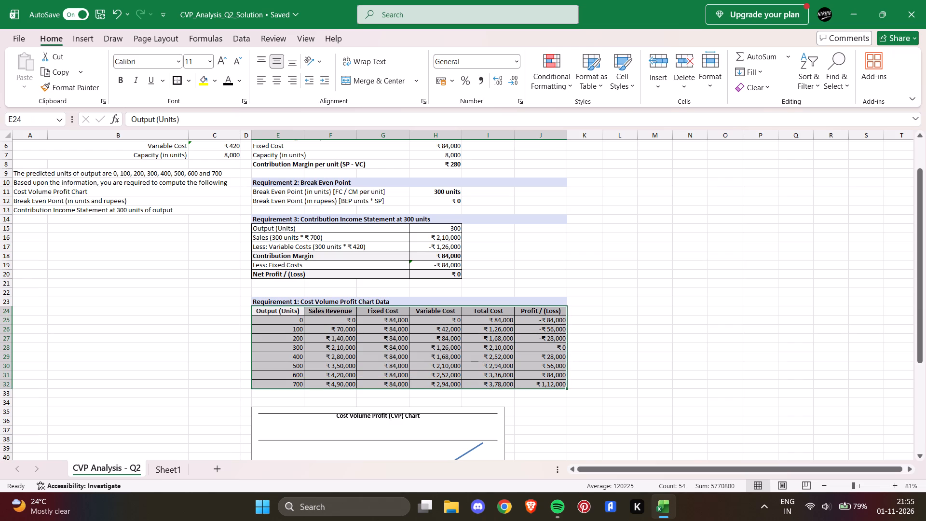
key("ctrl+c")
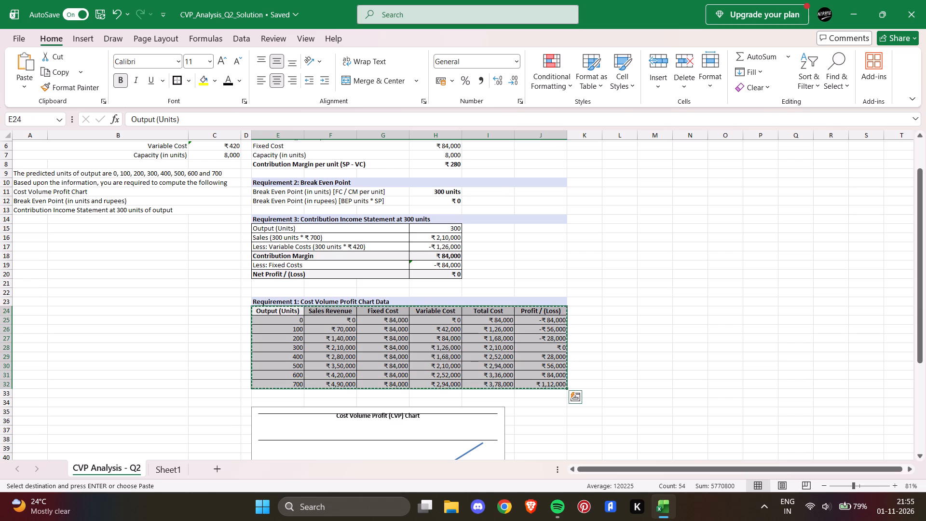
left_click(167, 465)
scroll(448, 338, "up", 2)
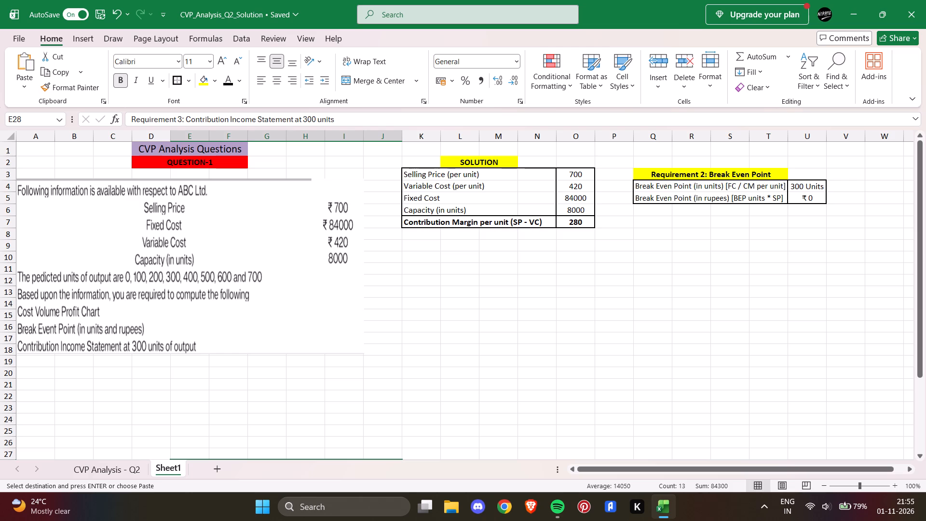
left_click(426, 259)
left_click(431, 266)
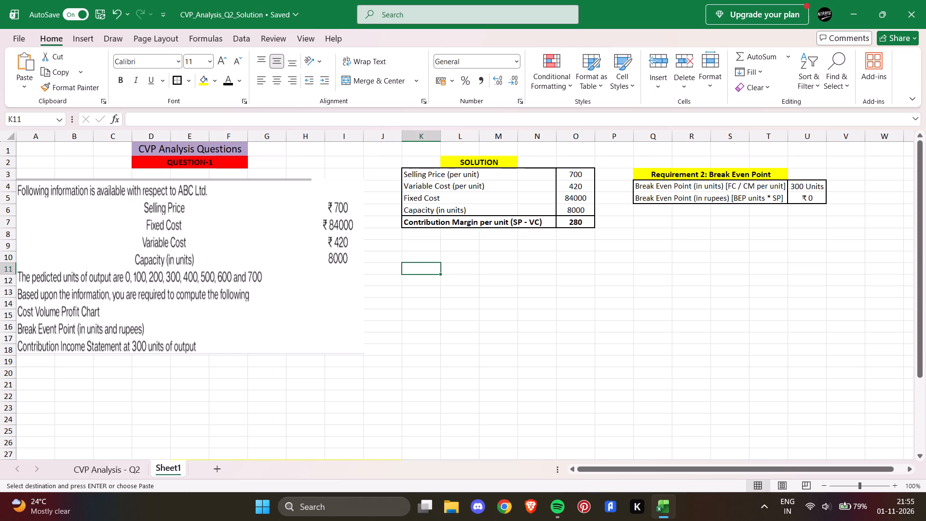
key("ctrl+v")
left_click(674, 284)
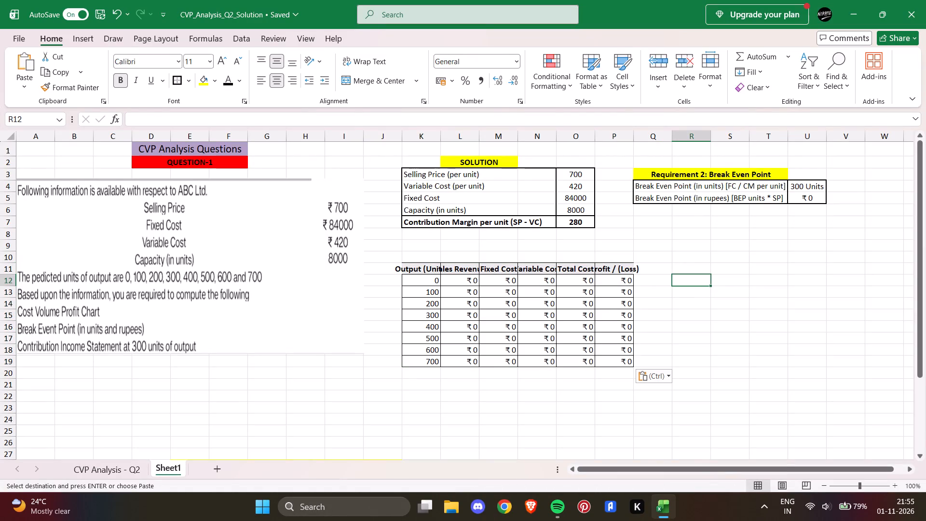
Set the font size of the pasted table's header row K11:P11 to 10.
left_click(416, 268)
left_click_drag(416, 268, 632, 269)
left_click(206, 63)
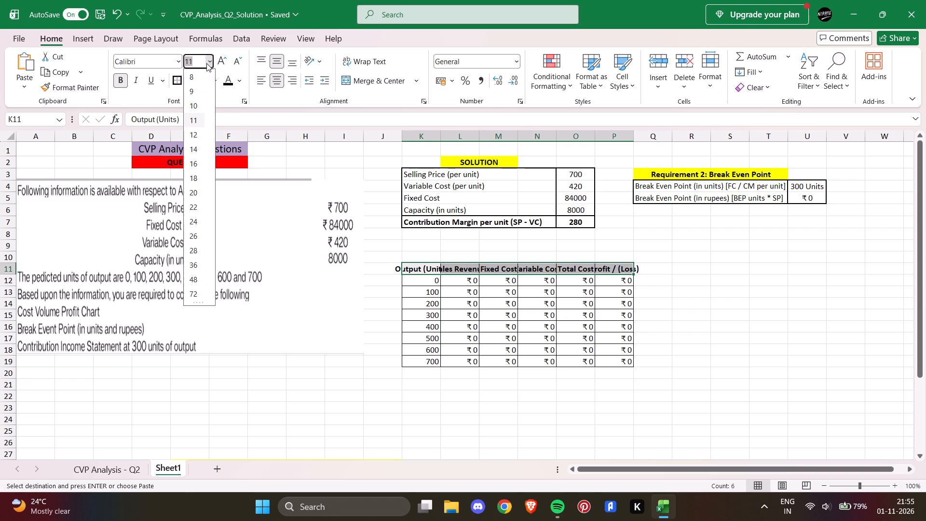
left_click(201, 108)
left_click(546, 238)
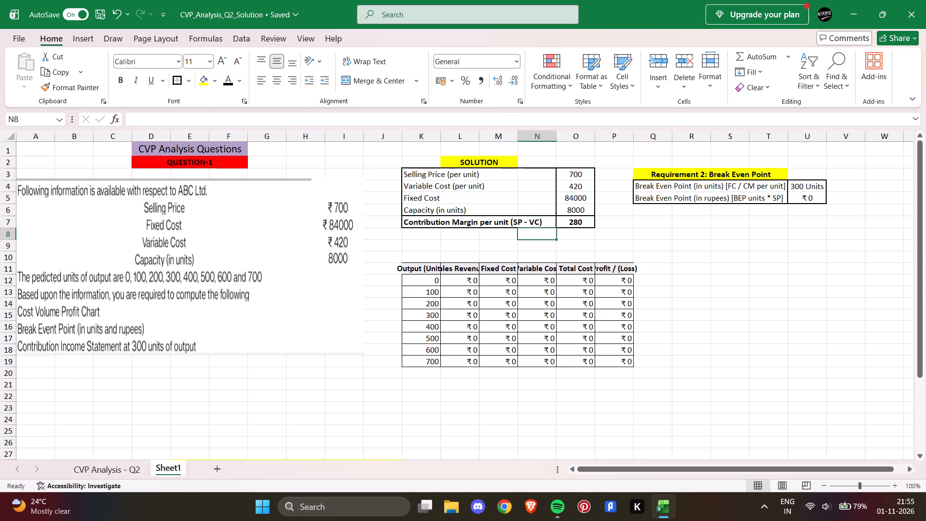
Clear the Sales Revenue formulas for outputs 0 to 300 in L12:L15.
left_click(422, 271)
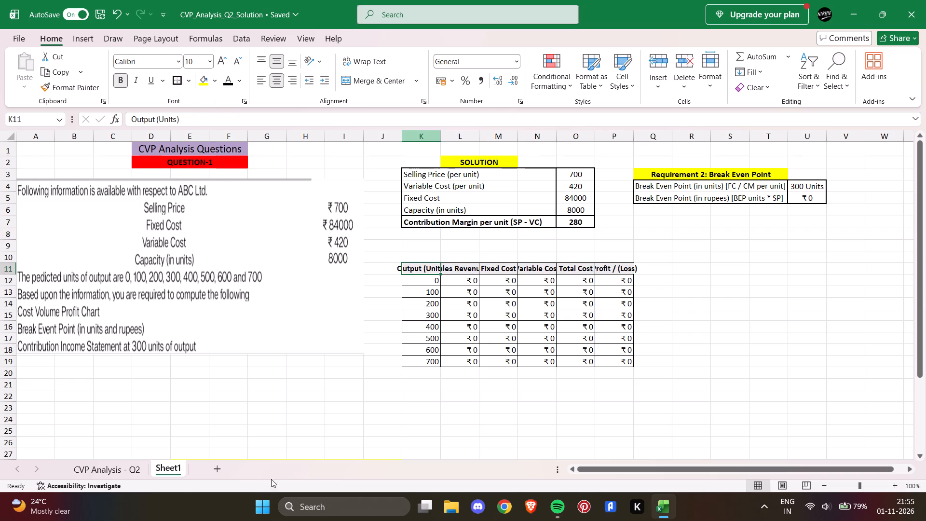
left_click(125, 466)
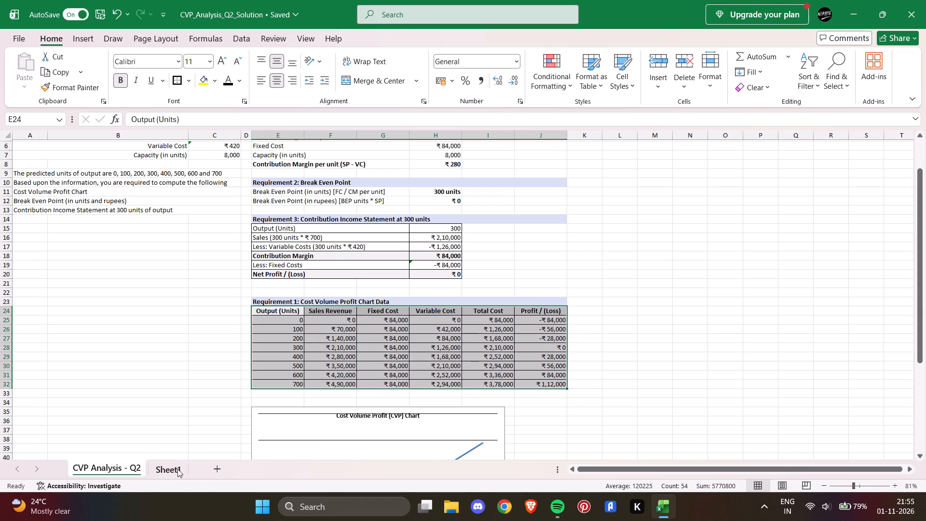
left_click(163, 466)
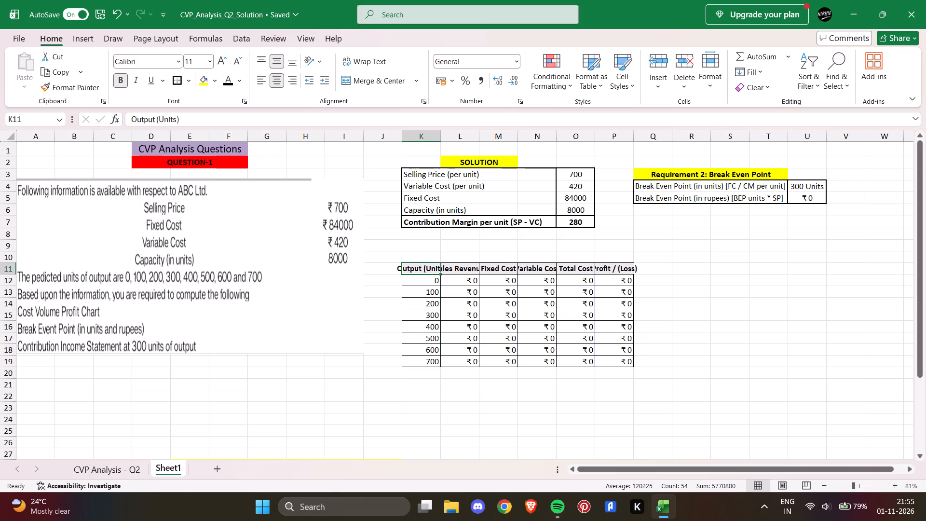
left_click(423, 281)
left_click(470, 280)
left_click_drag(470, 280, 495, 295)
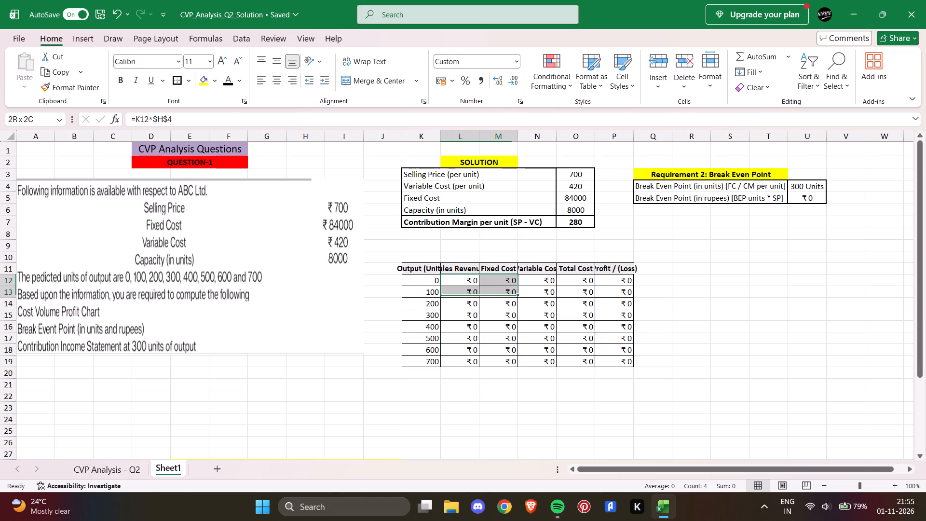
left_click_drag(495, 295, 609, 361)
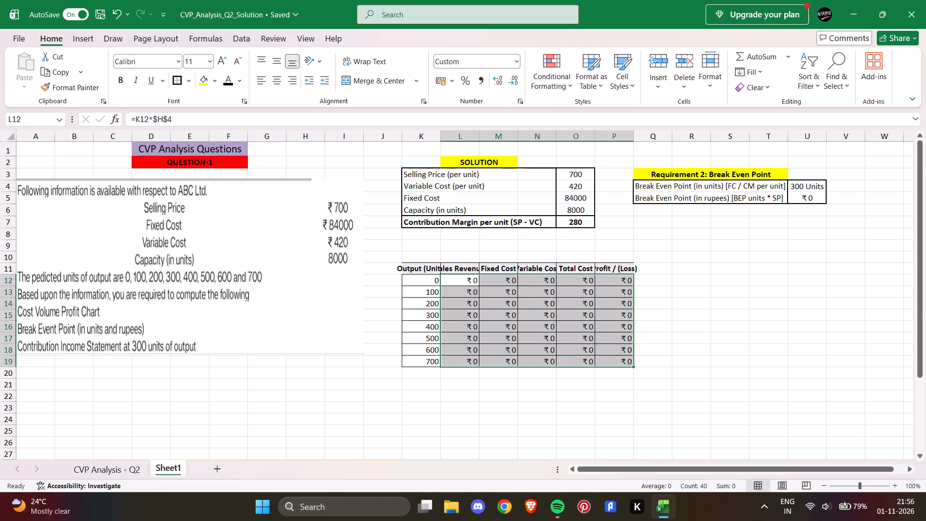
key("BackSpace")
left_click(689, 340)
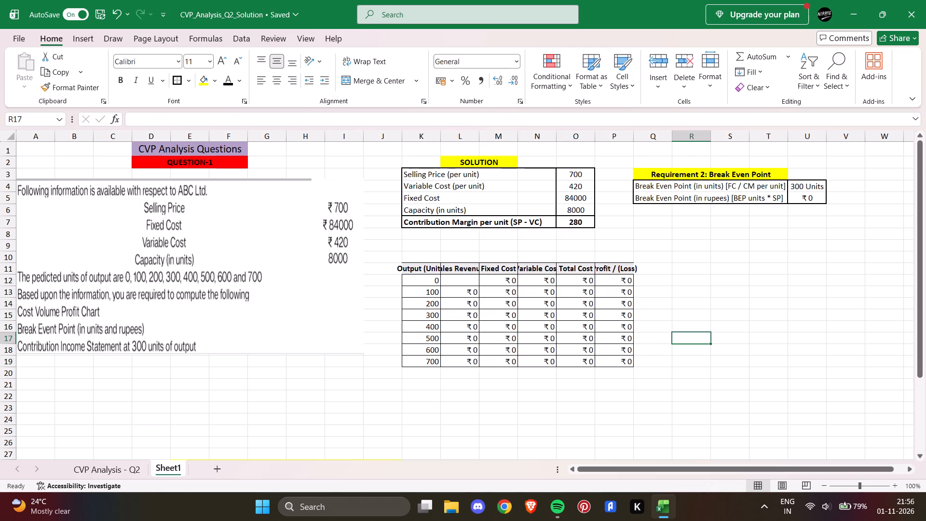
left_click(469, 291)
key("BackSpace")
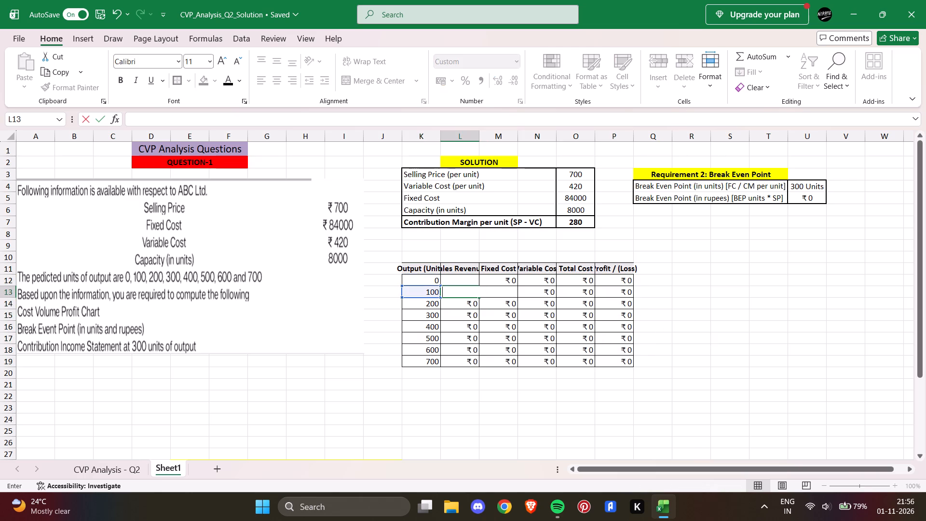
key("Down")
key("BackSpace")
key("Down")
key("BackSpace")
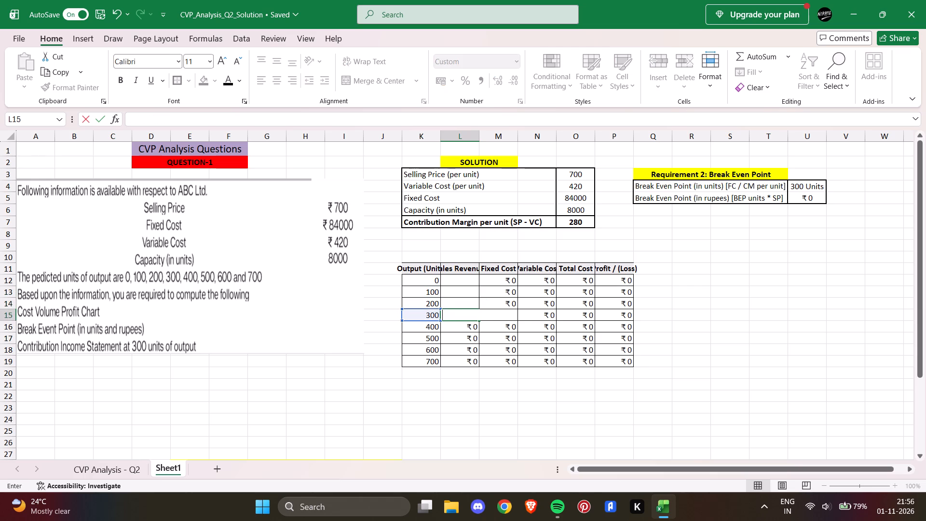
left_click(699, 312)
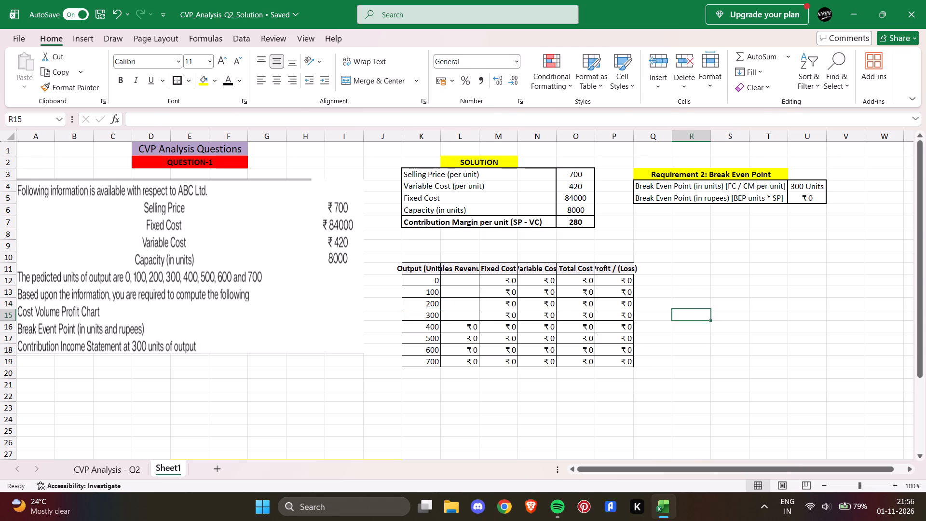
Clear the remaining Sales Revenue formulas for outputs 400 to 700 in L16:L19.
left_click(515, 61)
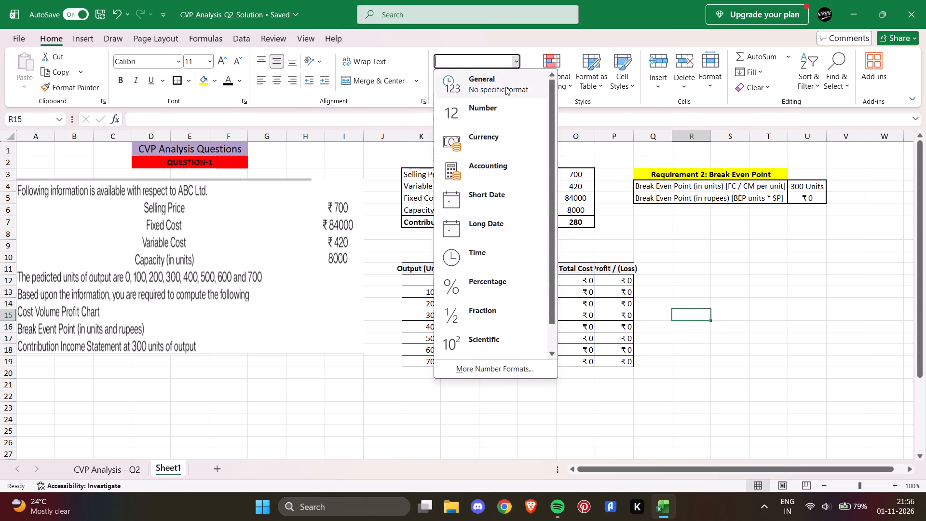
left_click(505, 87)
left_click_drag(462, 326, 473, 357)
key("BackSpace")
key("BackSpace")
key("BackSpace")
key("BackSpace")
key("BackSpace")
key("Down")
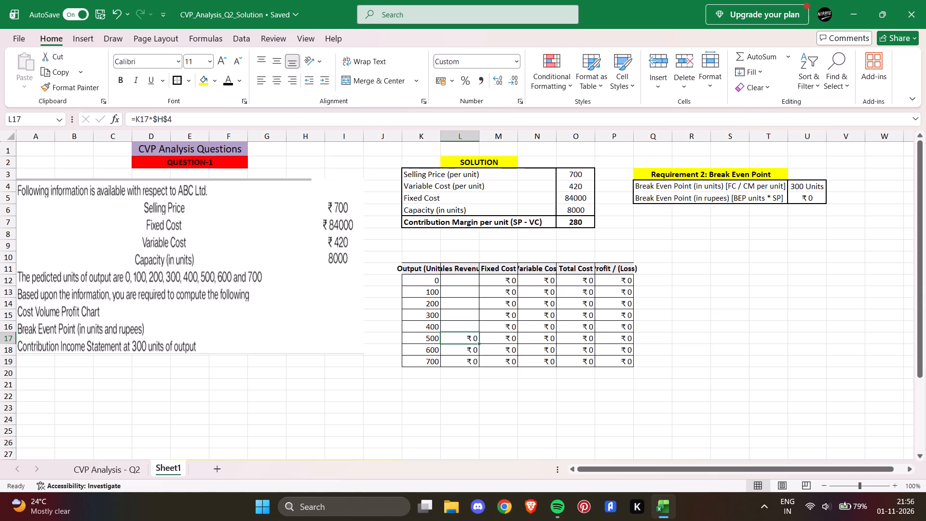
key("BackSpace")
key("Down")
key("BackSpace")
key("Down")
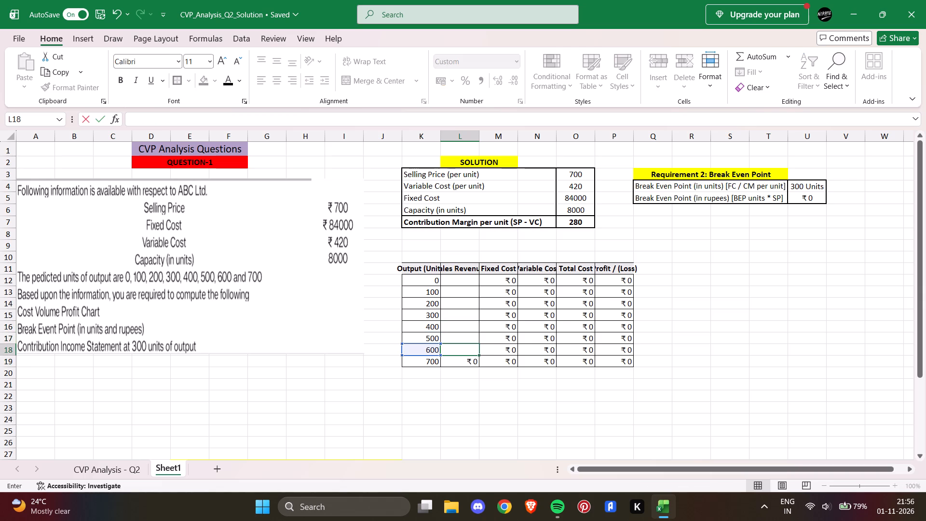
key("BackSpace")
left_click(723, 320)
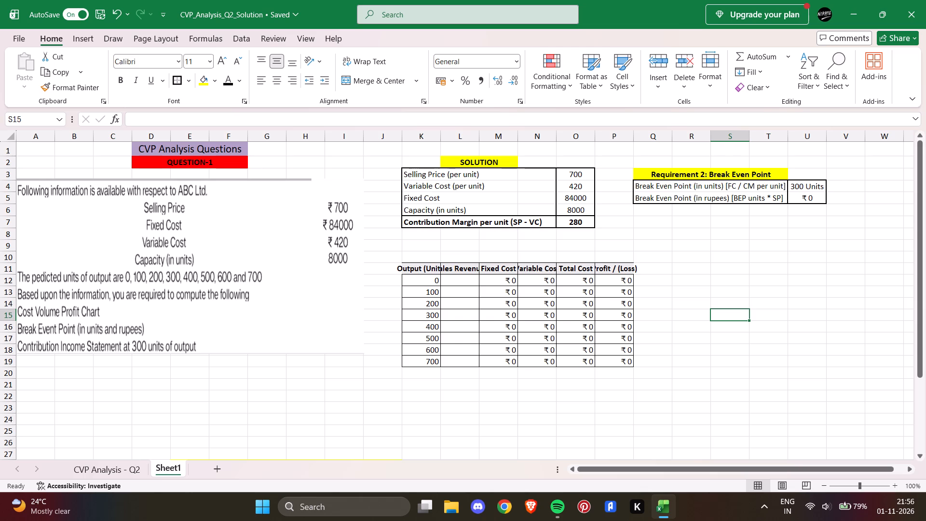
Move the chart data table range K10:Q20 to J17 of a new worksheet, and return to Sheet1.
scroll(547, 305, "up", 1)
left_click_drag(419, 280, 436, 359)
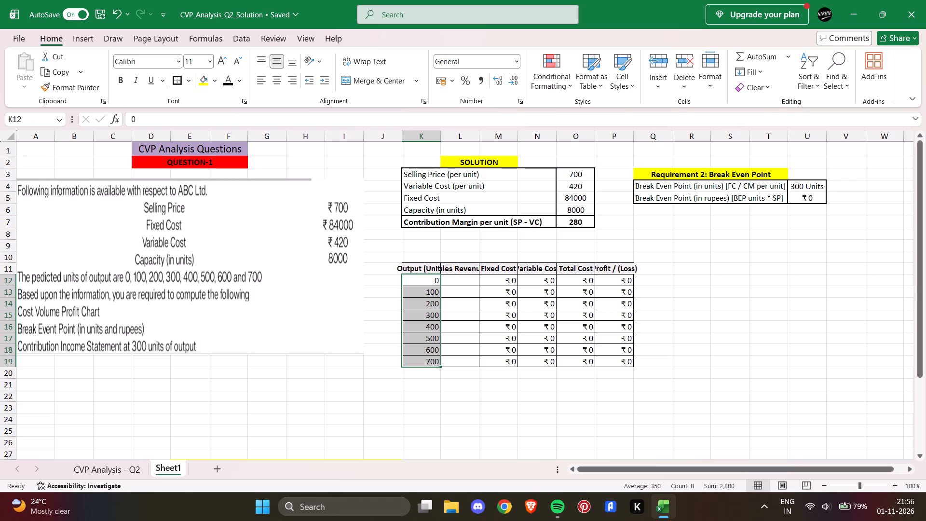
left_click_drag(412, 260, 585, 359)
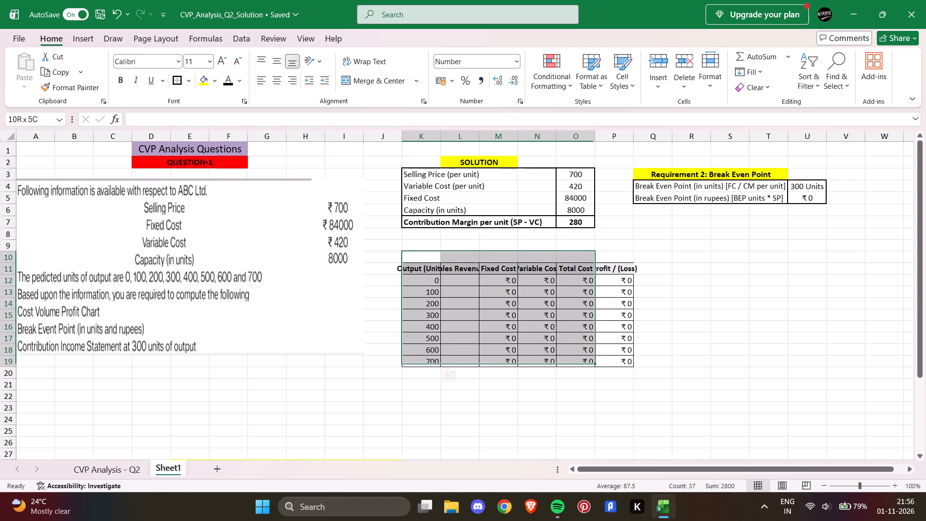
left_click_drag(585, 359, 637, 372)
key("ctrl+x")
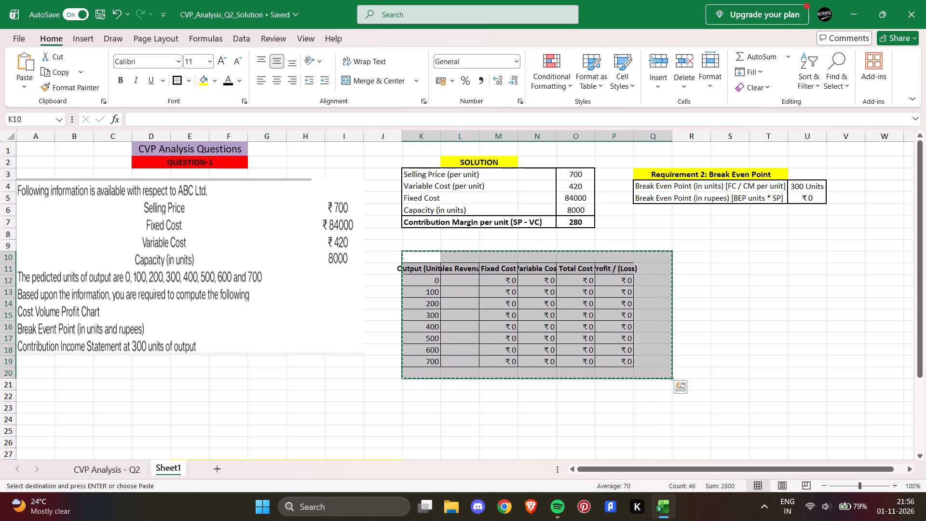
scroll(524, 413, "down", 3)
left_click(217, 473)
right_click(366, 332)
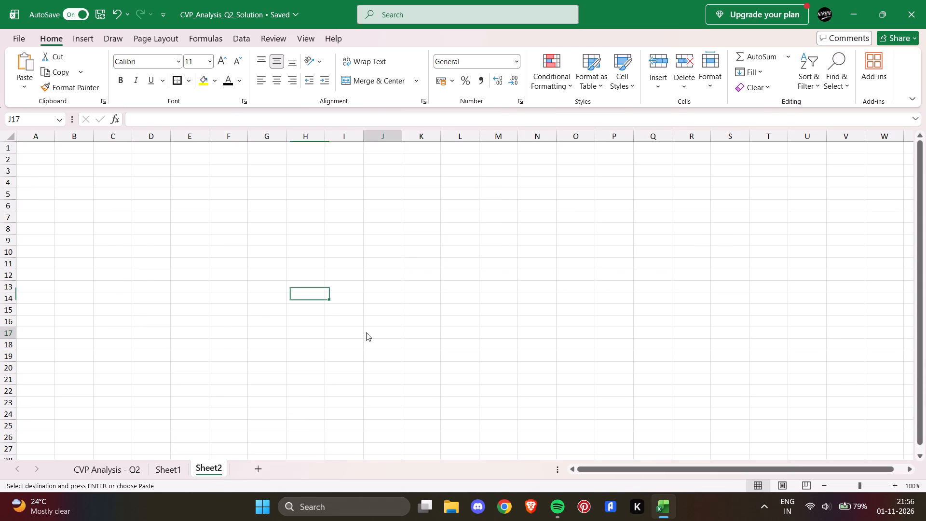
key("ctrl+v")
left_click(284, 360)
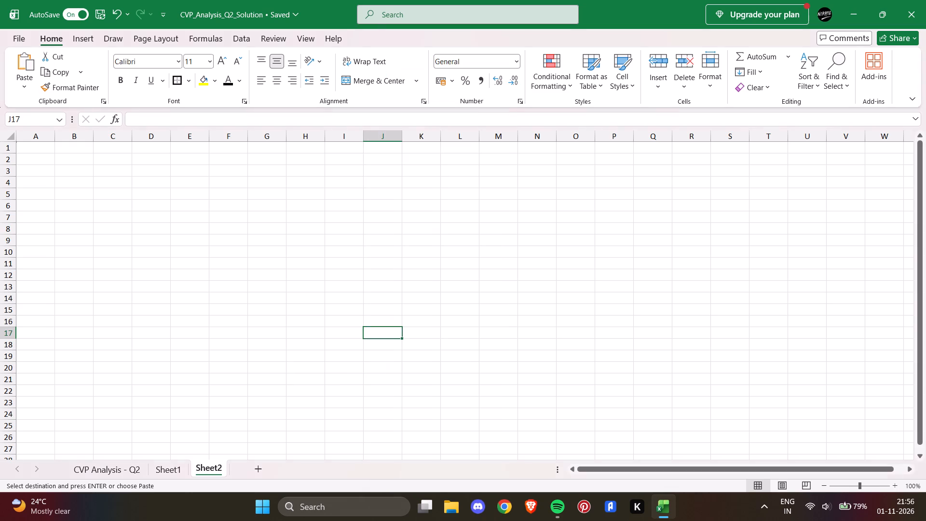
key("ctrl+v")
left_click(167, 474)
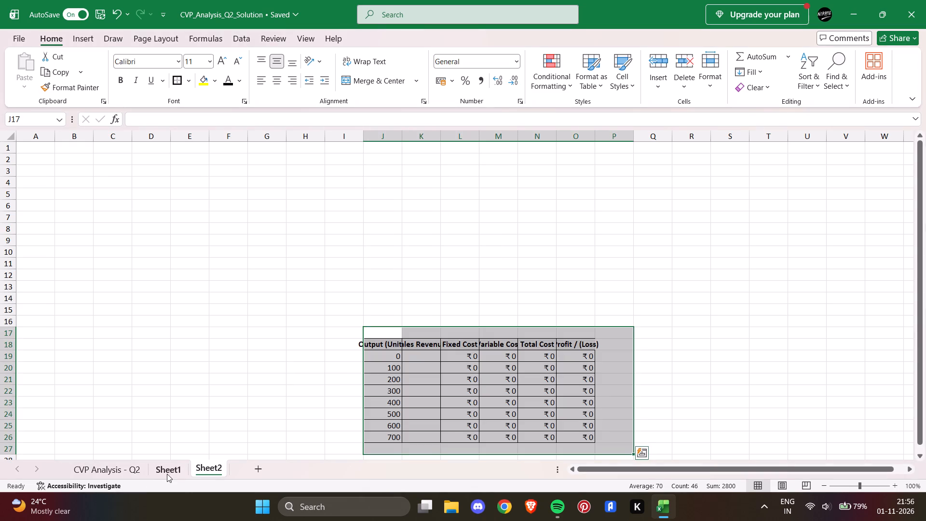
scroll(545, 350, "up", 1)
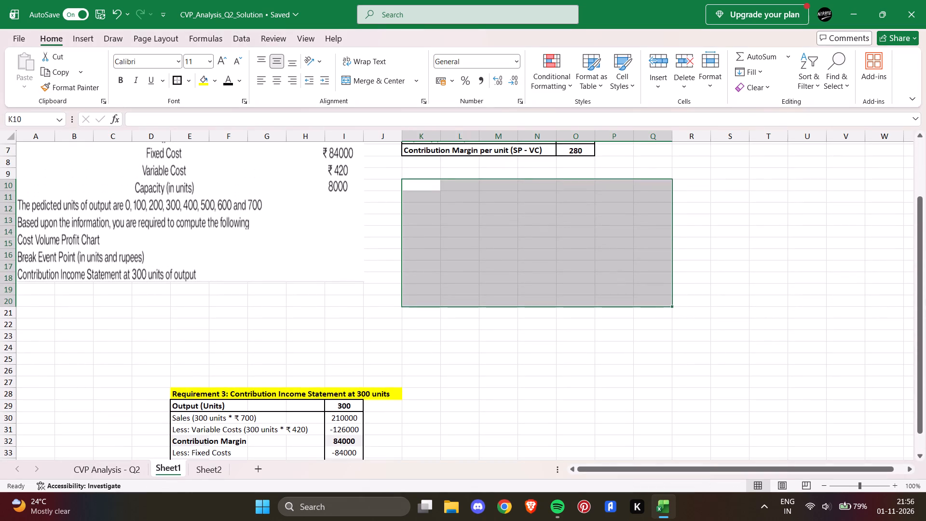
left_click(778, 233)
scroll(594, 235, "up", 1)
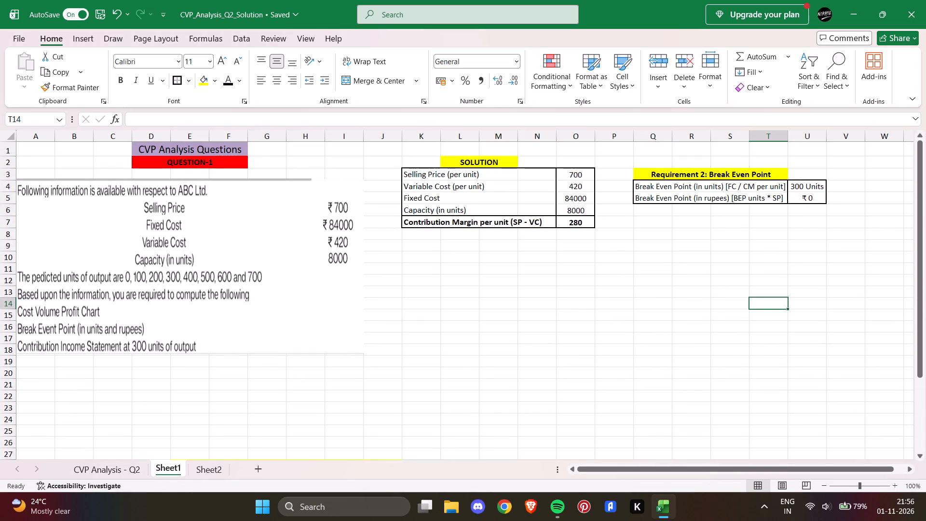
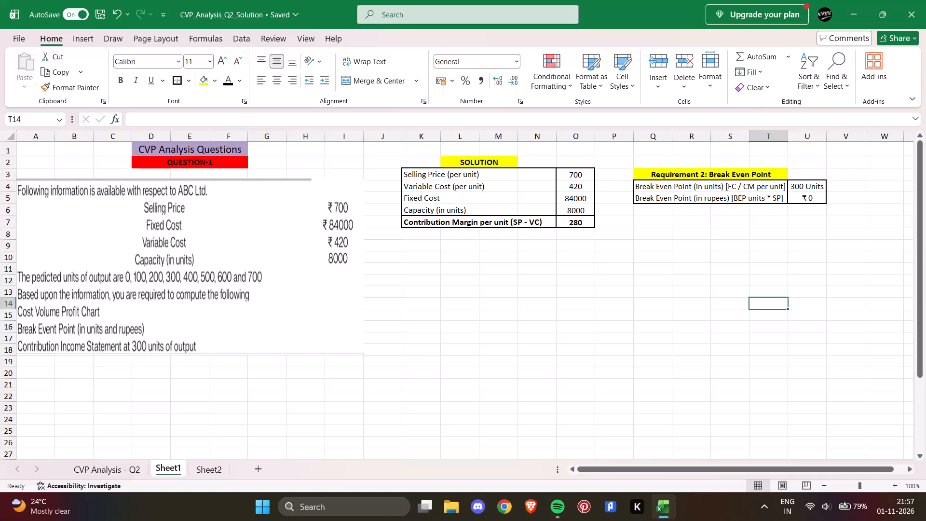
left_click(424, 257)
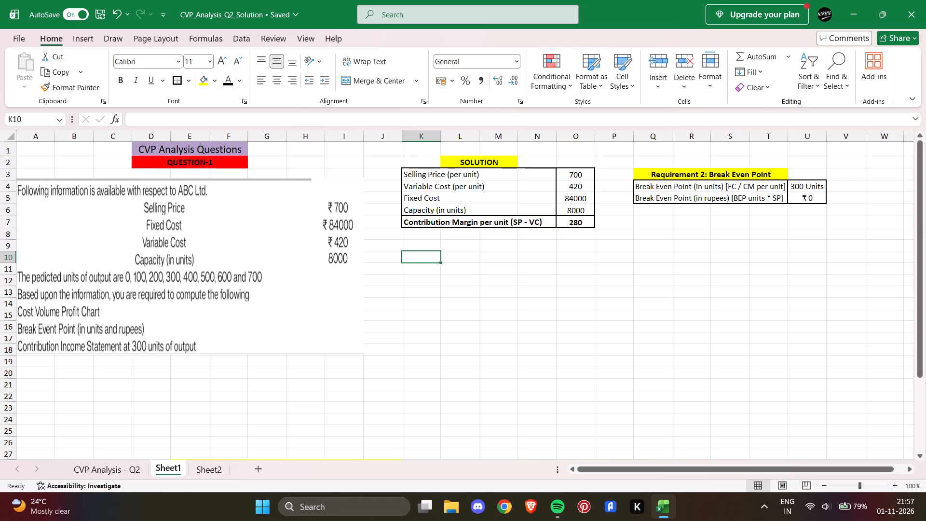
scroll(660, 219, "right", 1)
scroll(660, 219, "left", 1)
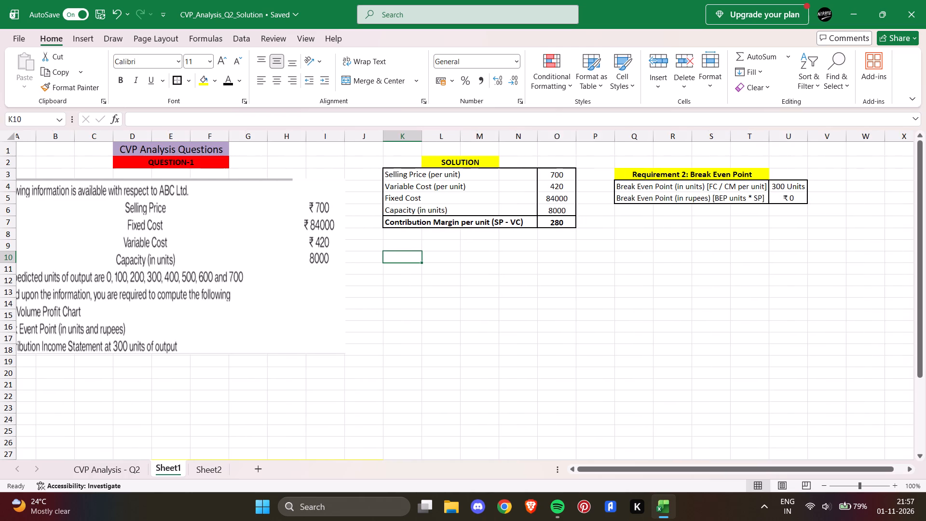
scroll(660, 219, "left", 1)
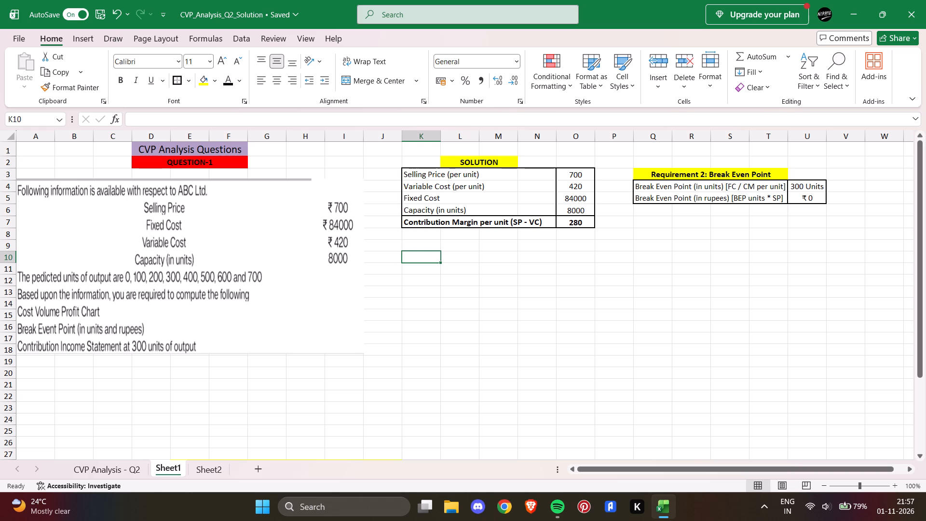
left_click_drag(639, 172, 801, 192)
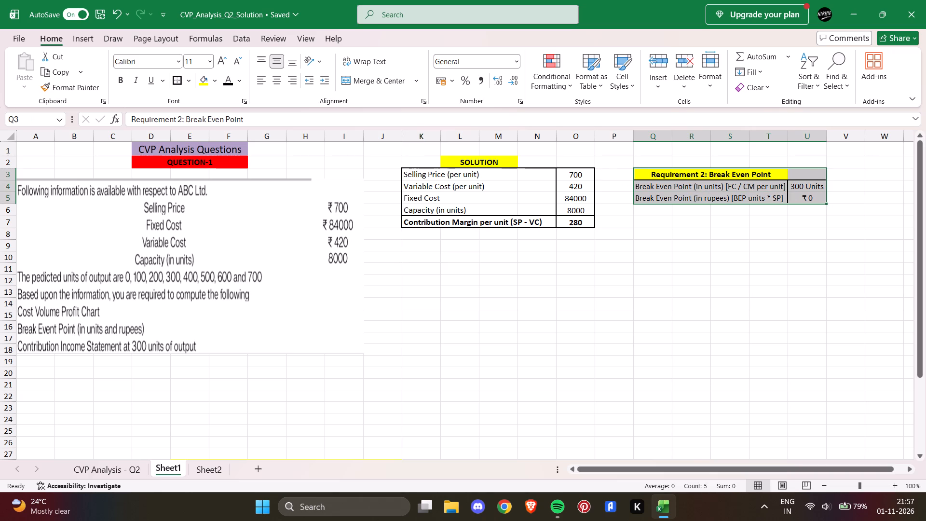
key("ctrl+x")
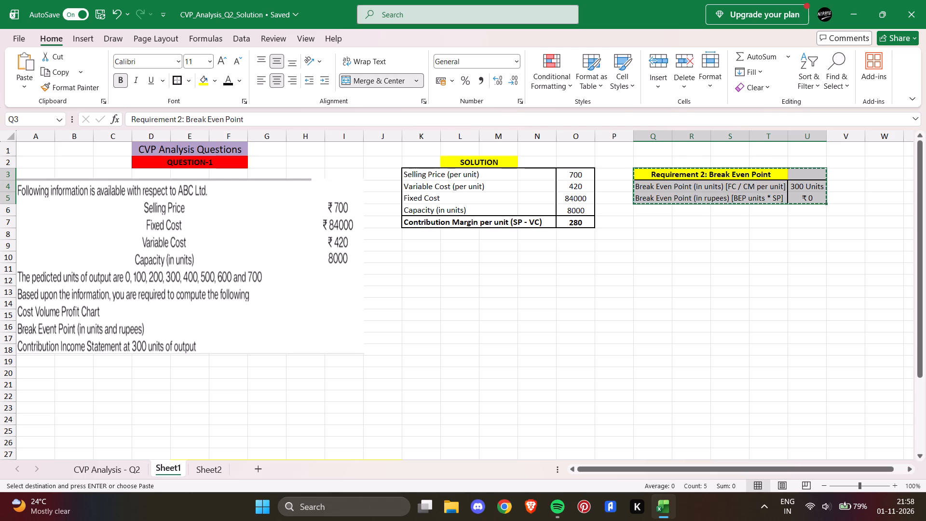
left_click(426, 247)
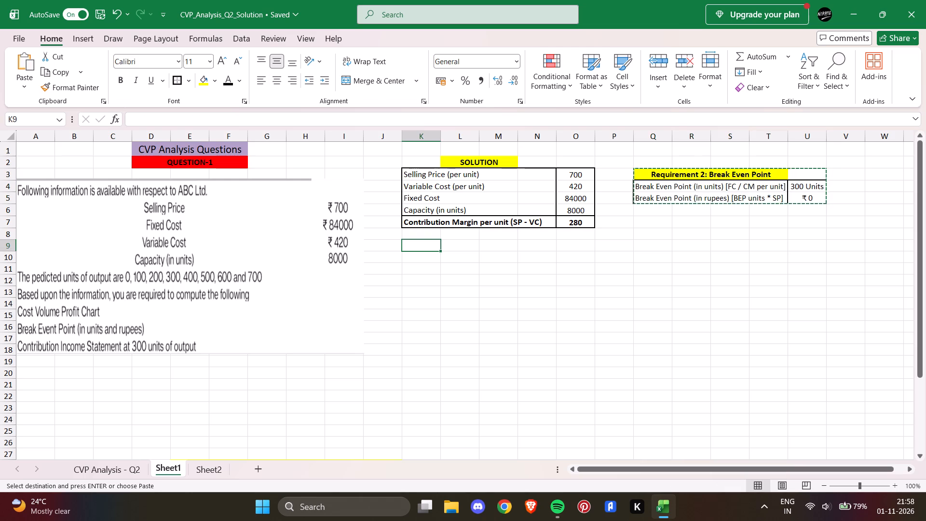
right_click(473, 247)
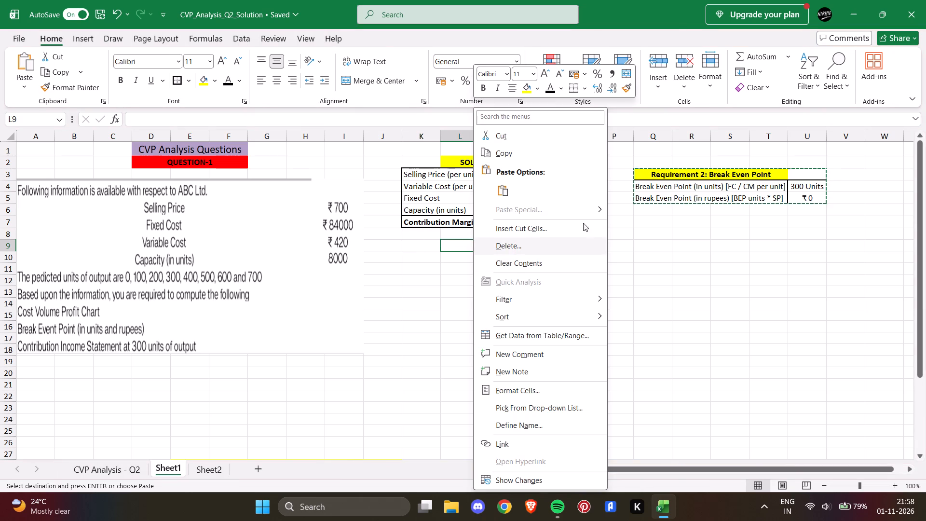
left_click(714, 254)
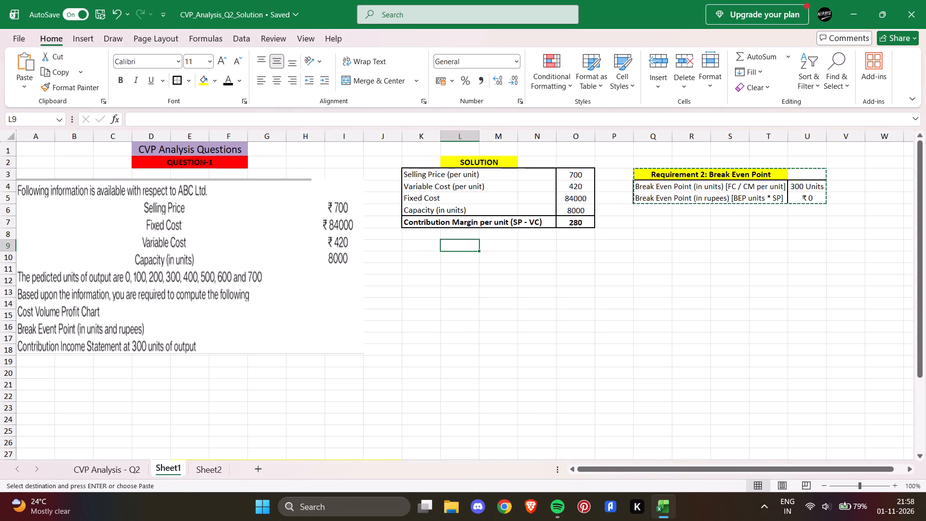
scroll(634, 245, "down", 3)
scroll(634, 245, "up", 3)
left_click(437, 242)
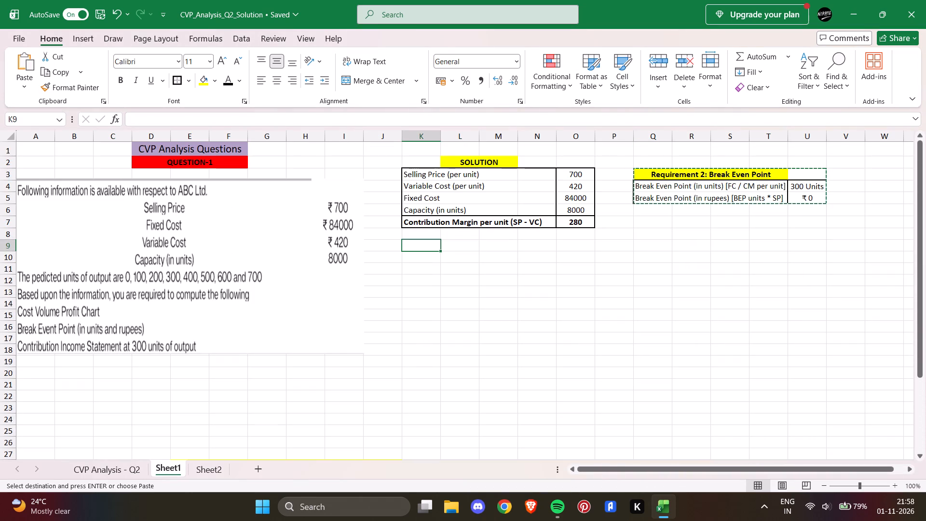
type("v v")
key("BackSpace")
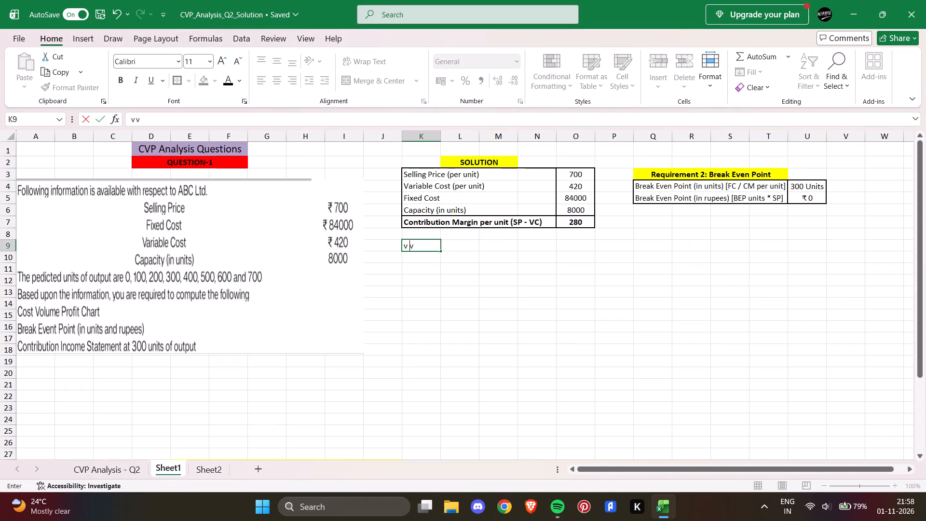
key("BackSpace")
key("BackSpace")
Copy the heading text "Requirement 1: Cost Volume Profit Chart Data" from E23 of CVP Analysis - Q2 into K11 of Sheet1.
left_click(109, 470)
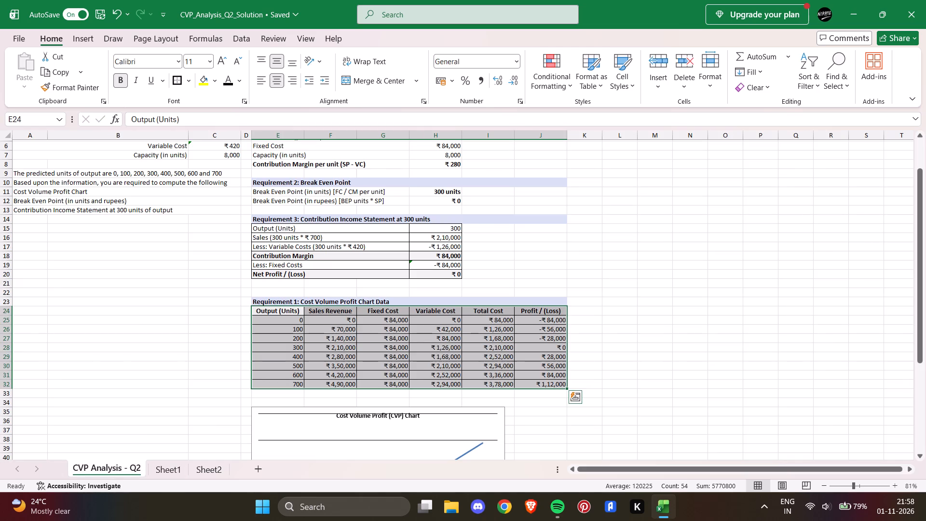
left_click(397, 302)
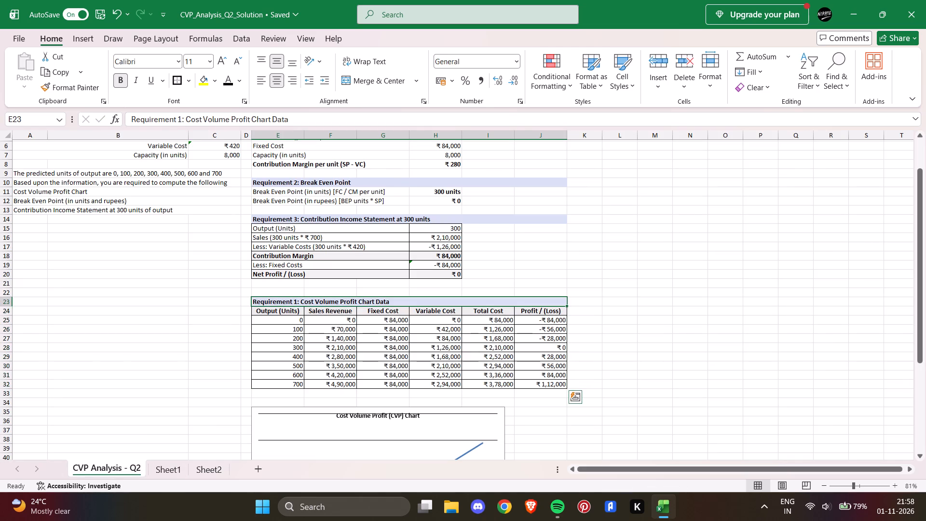
left_click_drag(397, 302, 323, 301)
left_click_drag(301, 118, 226, 122)
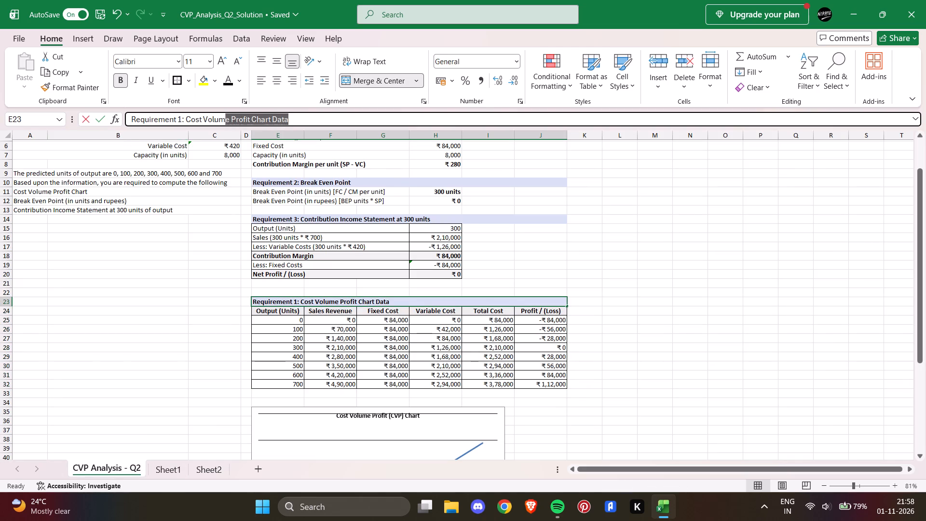
left_click_drag(226, 122, 127, 126)
key("ctrl+c")
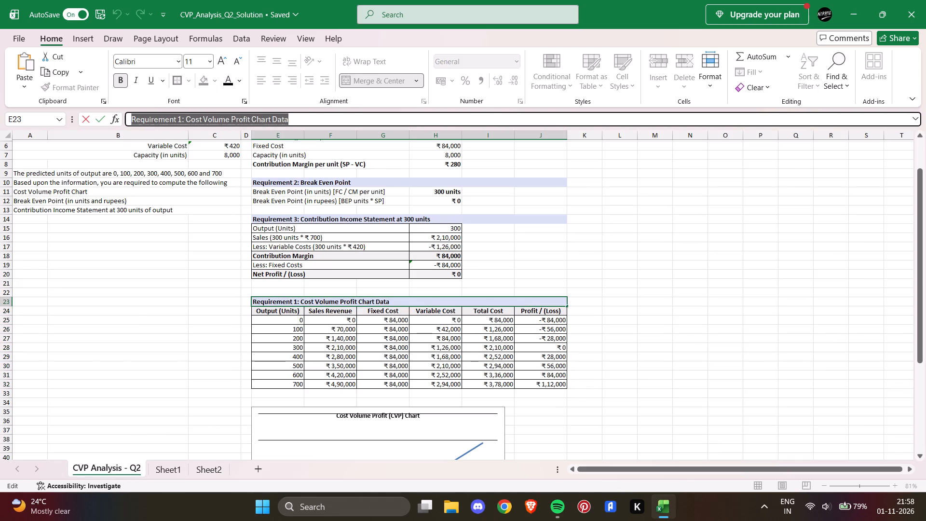
left_click(163, 470)
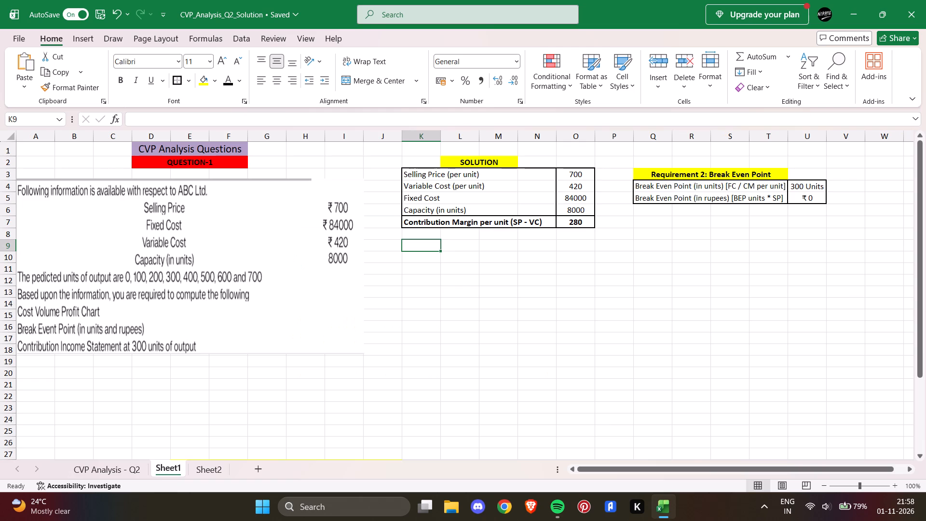
left_click(427, 261)
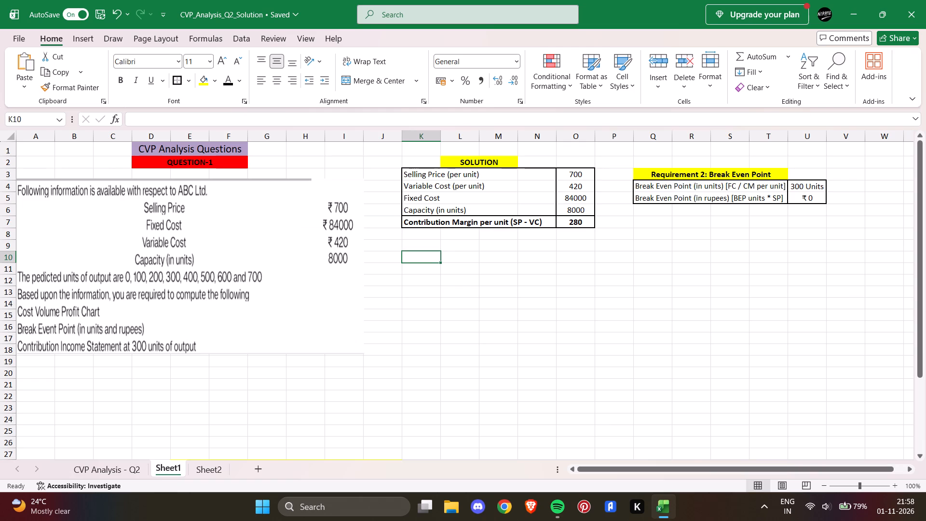
left_click(427, 269)
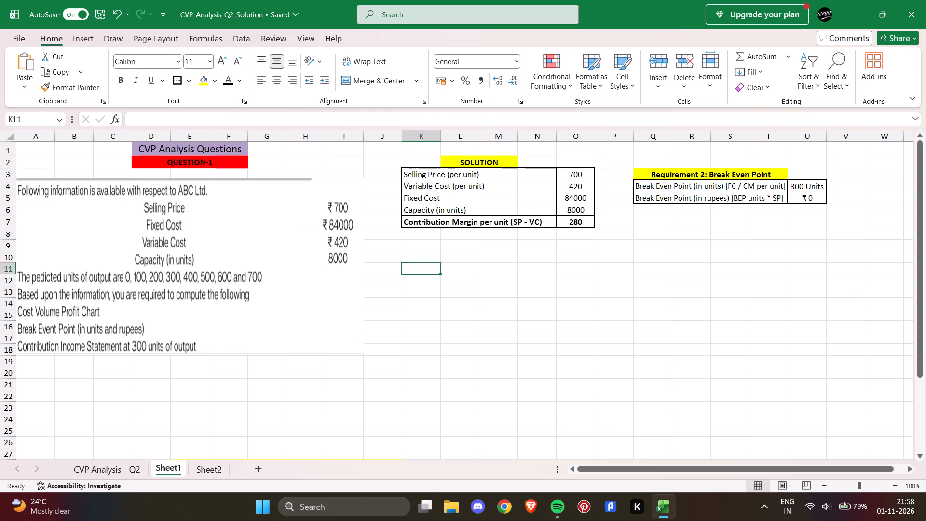
key("ctrl+v")
Delete the worksheet Sheet2 that holds the moved chart data table.
left_click(196, 467)
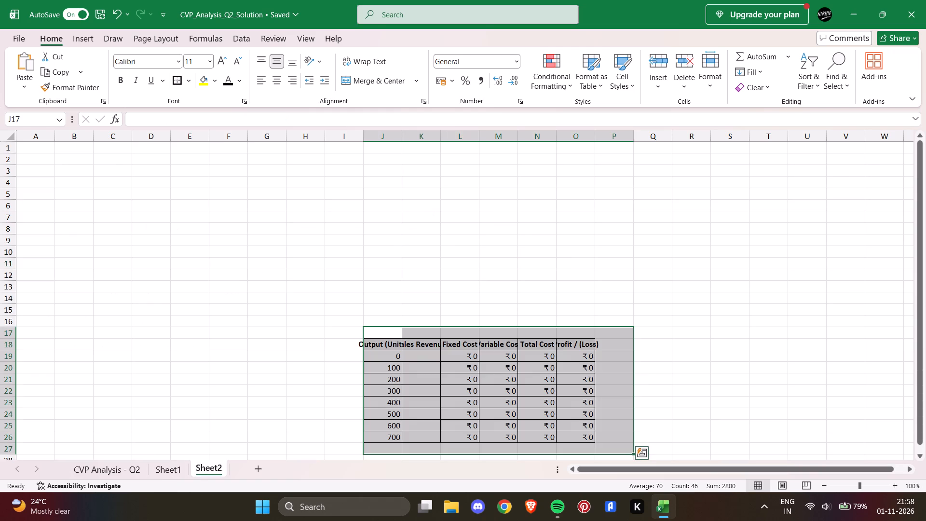
right_click(216, 468)
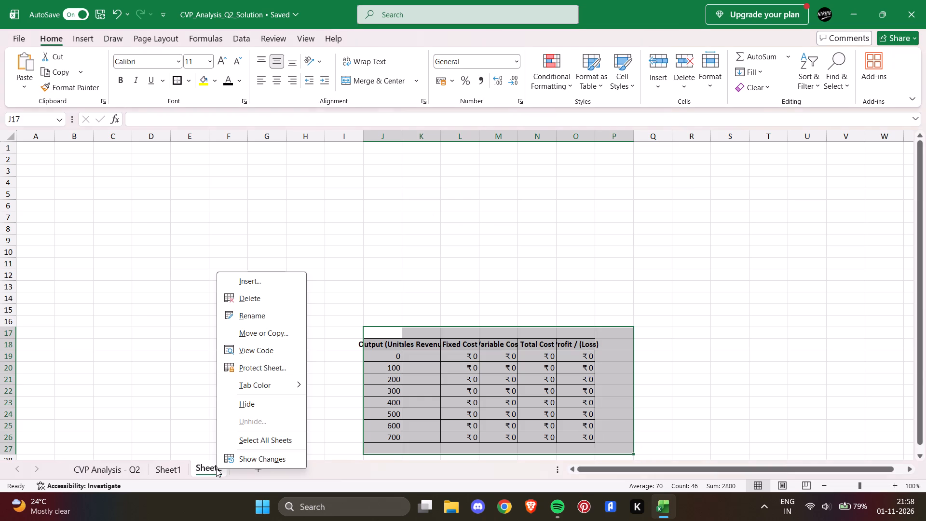
left_click(261, 297)
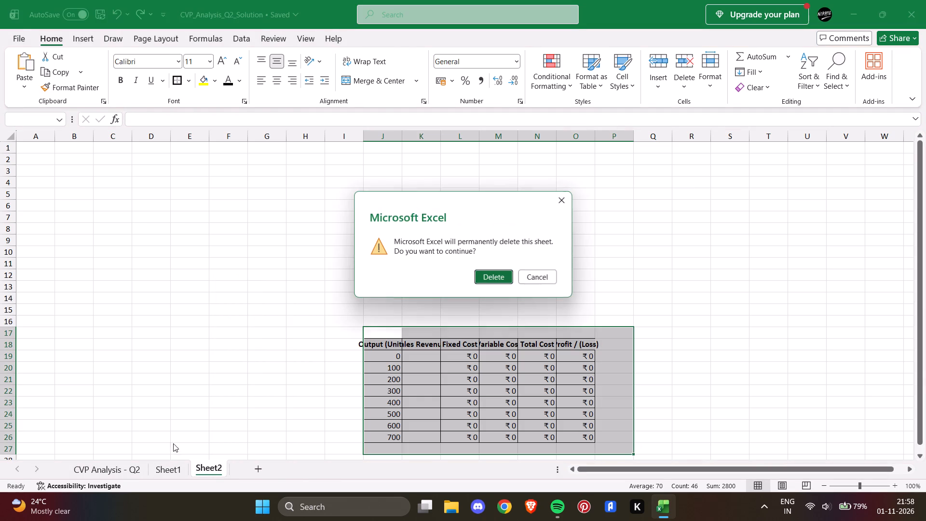
left_click(483, 278)
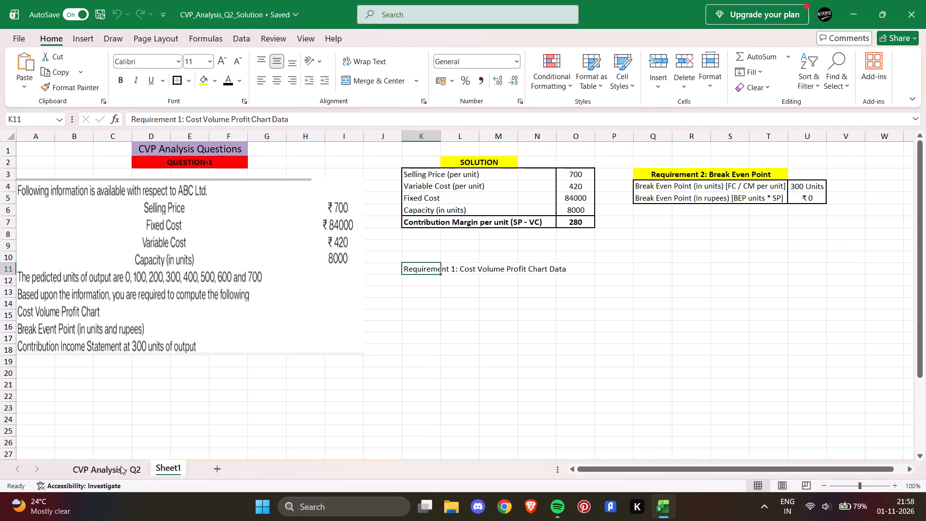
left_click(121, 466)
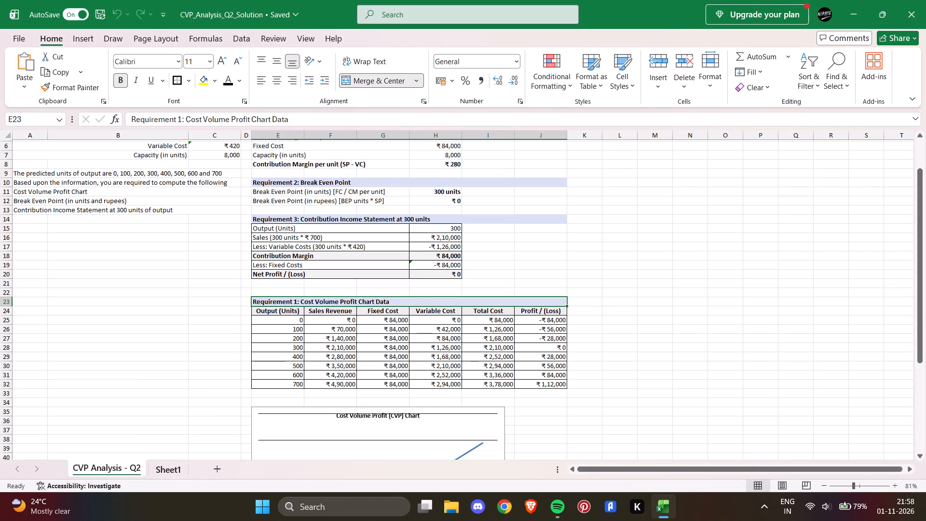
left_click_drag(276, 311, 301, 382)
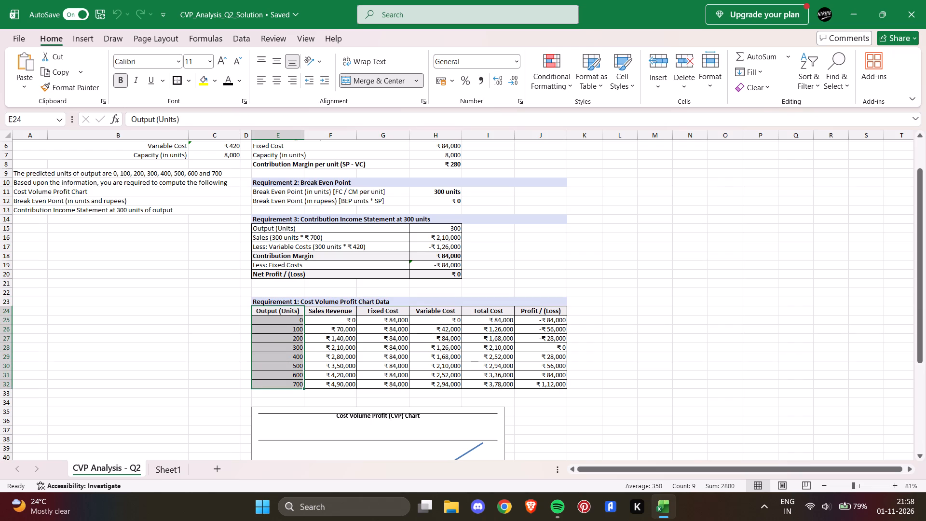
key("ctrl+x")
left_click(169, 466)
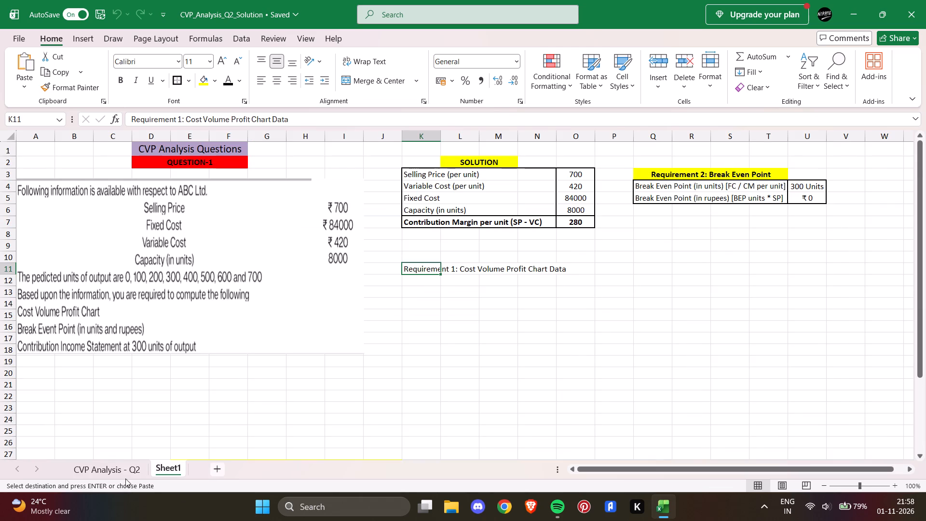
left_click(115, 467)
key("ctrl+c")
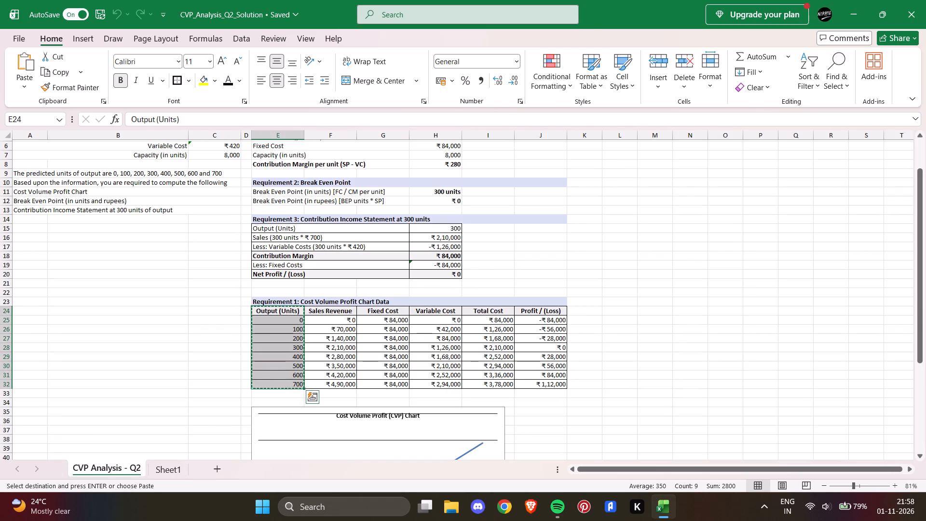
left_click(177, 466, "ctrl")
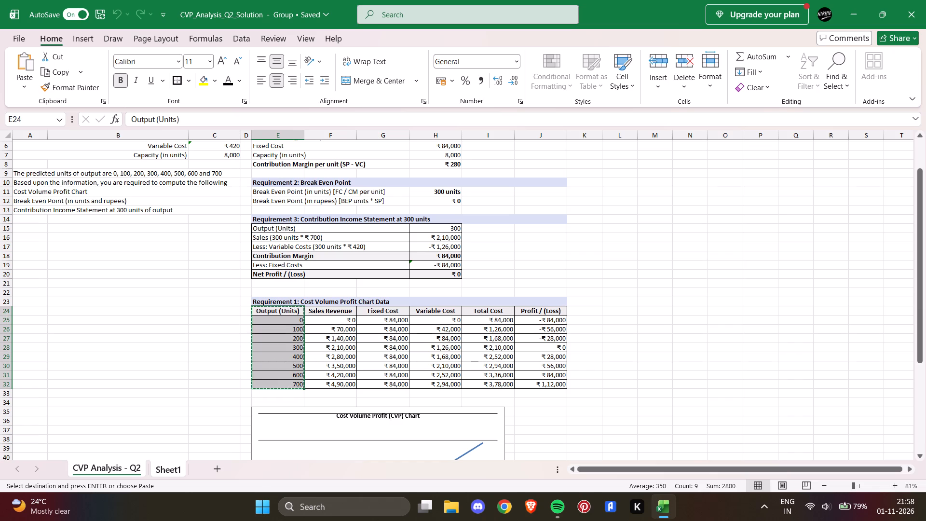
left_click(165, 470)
Enter the first column heading of the chart data in Sheet1 as "Output" in K12 and "(units)" in K13.
left_click(428, 281)
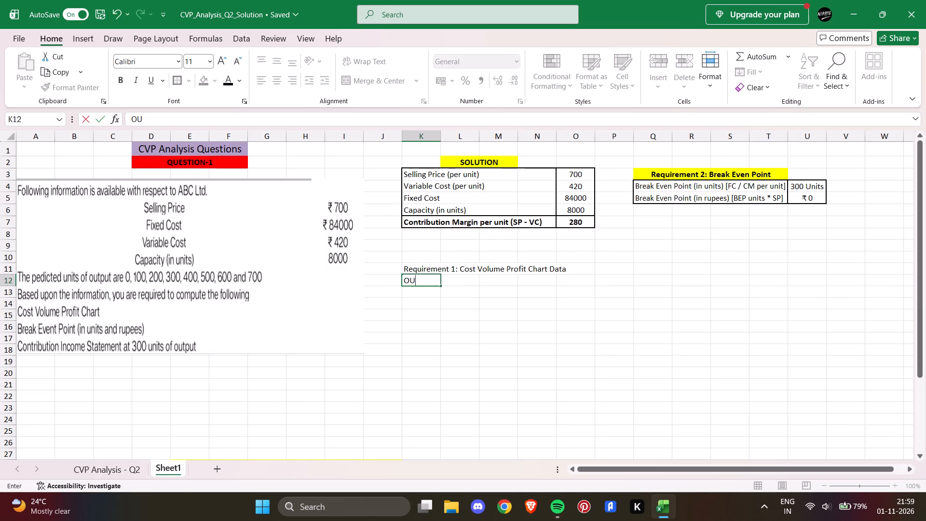
key("BackSpace")
key("u")
type("tput")
key("space")
key("shift+parenleft")
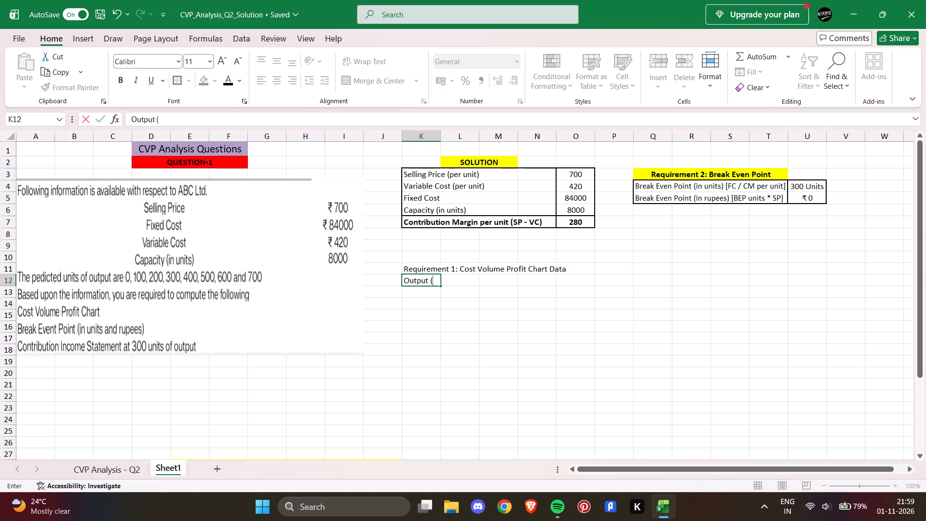
type("uits")
key("BackSpace")
key("BackSpace")
key("BackSpace")
key("BackSpace")
key("BackSpace")
key("Return")
key("shift+parenleft")
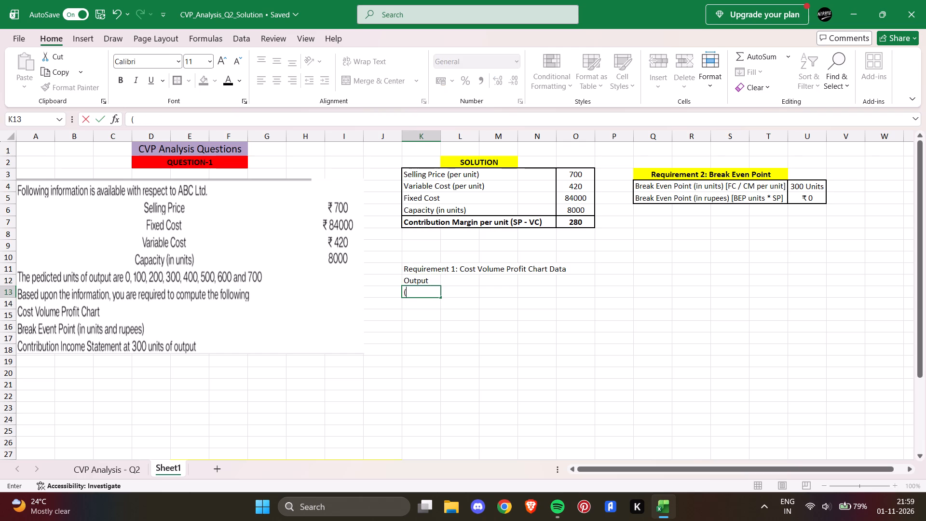
type("units")
key("shift+parenright")
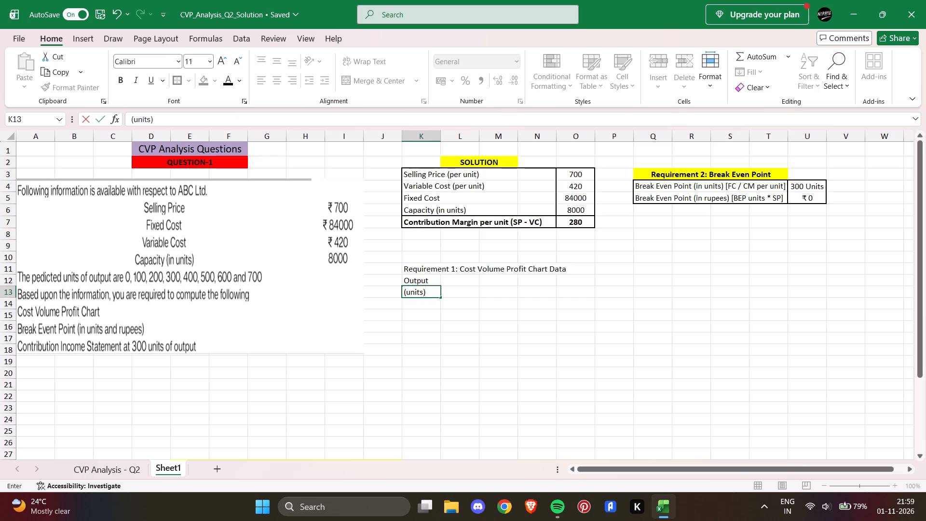
Enter the second column heading over two cells, "Sales" in L12 and "Revenue" in L13.
left_click(459, 278)
left_click(111, 471)
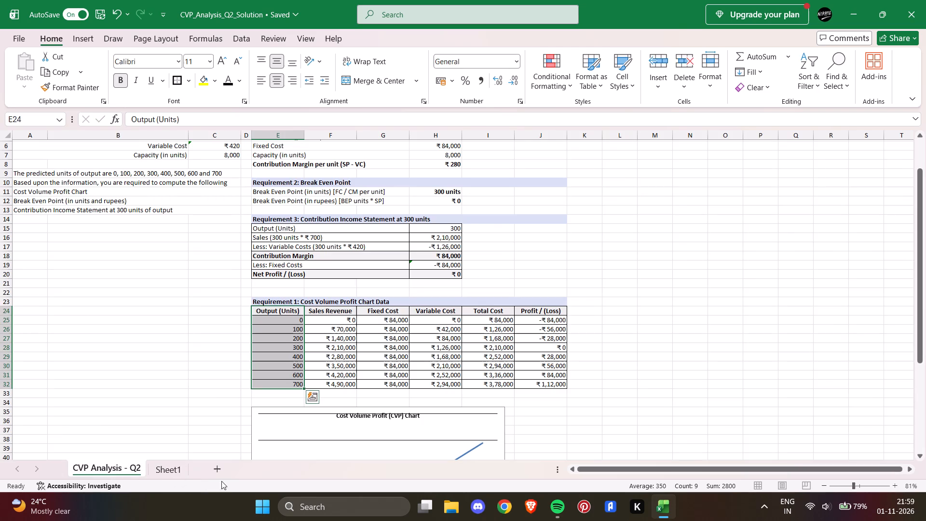
left_click(170, 470)
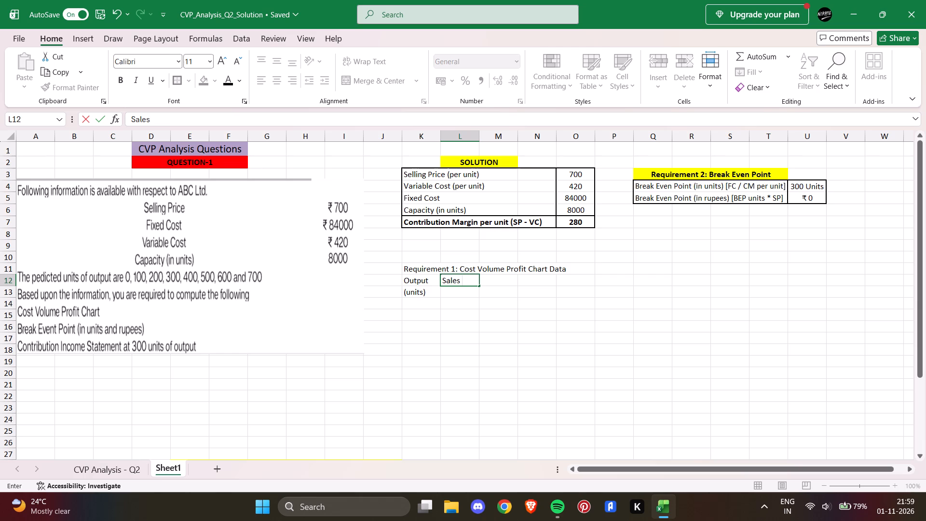
key("v")
type("enue")
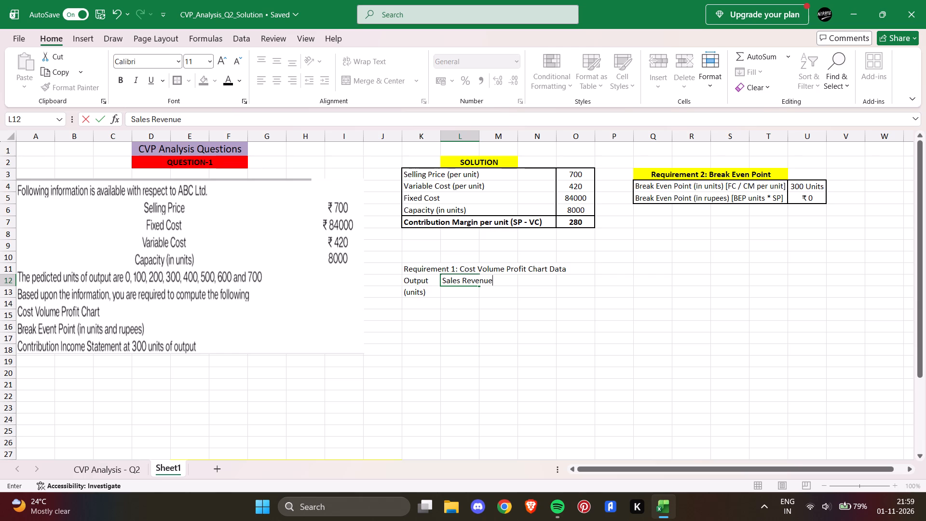
left_click(460, 291)
left_click(468, 279)
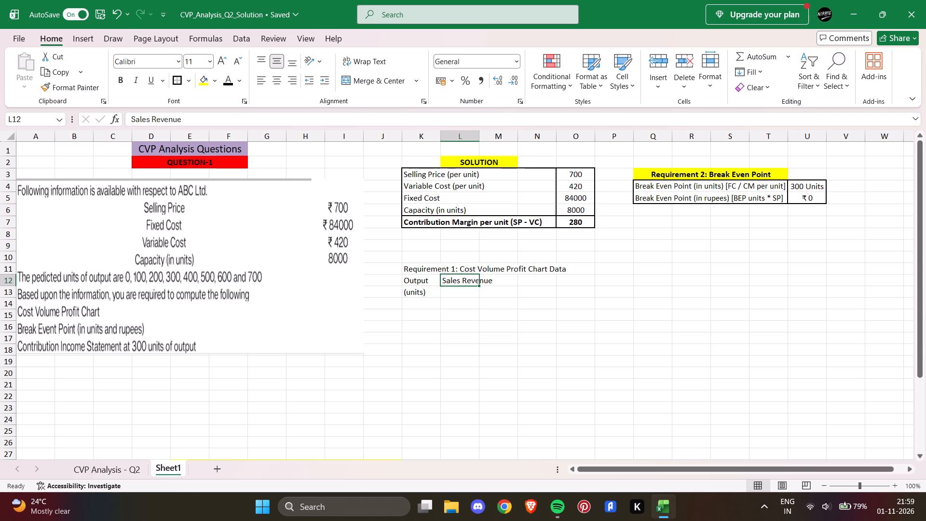
left_click_drag(183, 120, 148, 120)
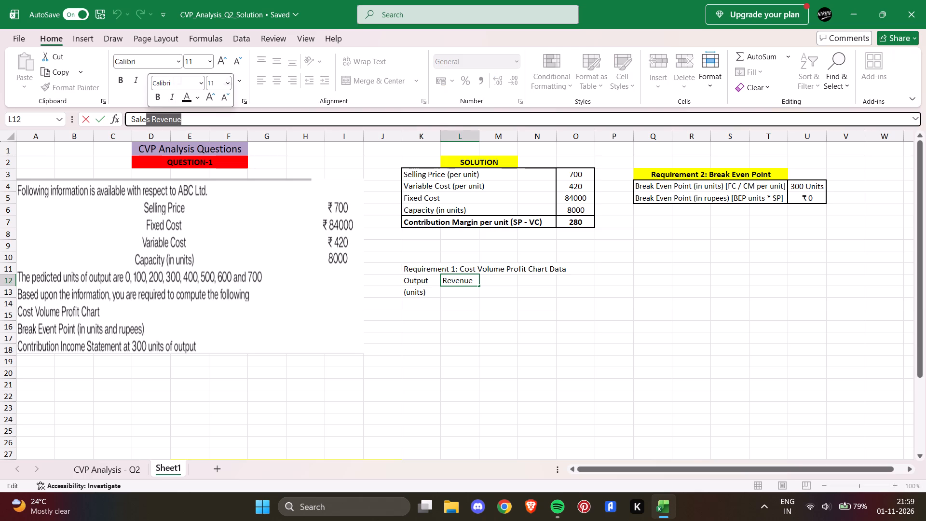
key("BackSpace")
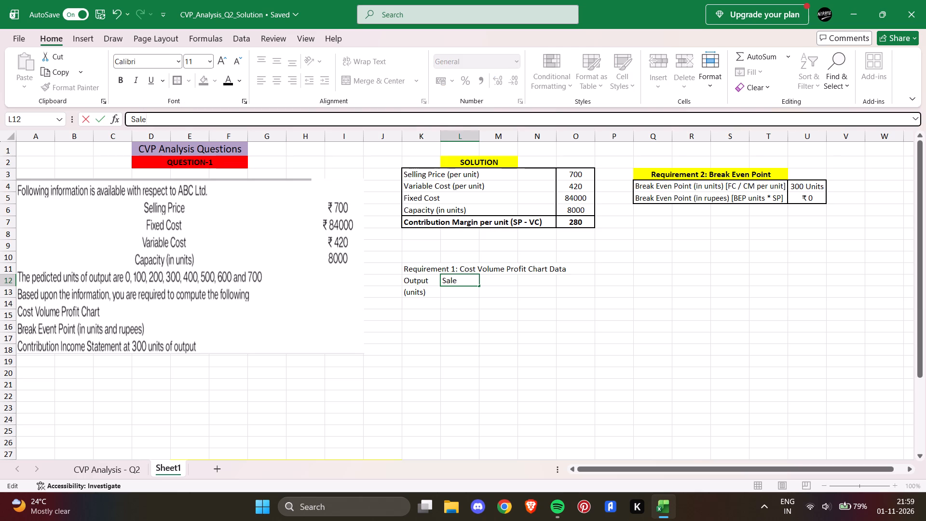
left_click(467, 283)
key("s")
left_click(453, 289)
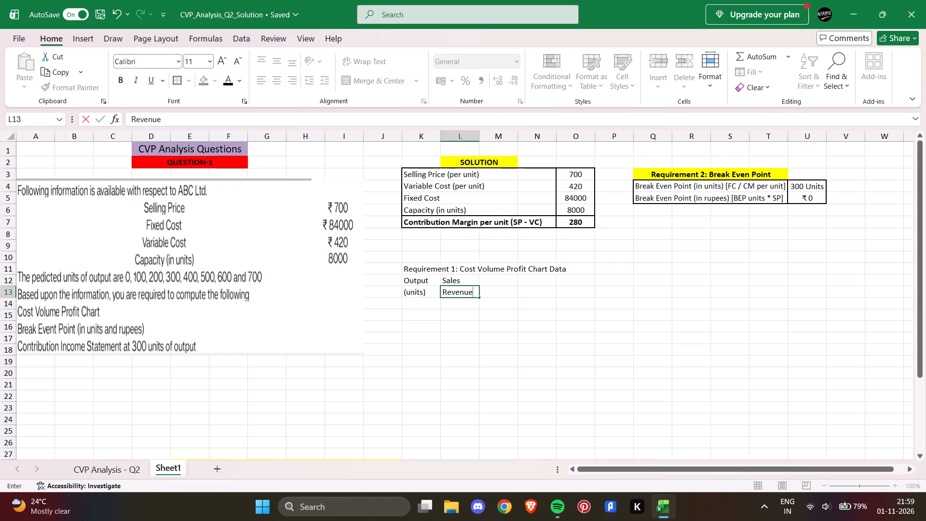
Enter the third column heading "Fixed Cost" in M12.
key("Up")
key("Right")
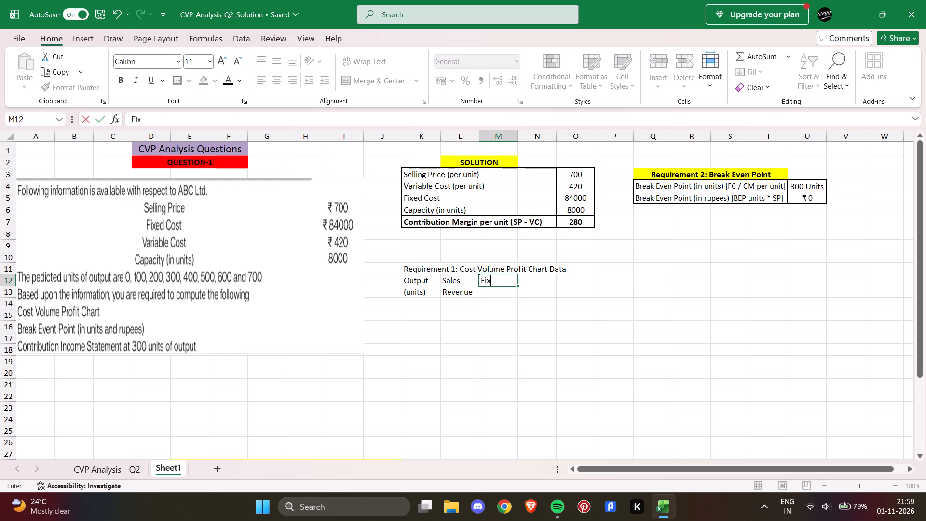
key("c")
key("BackSpace")
type("ost")
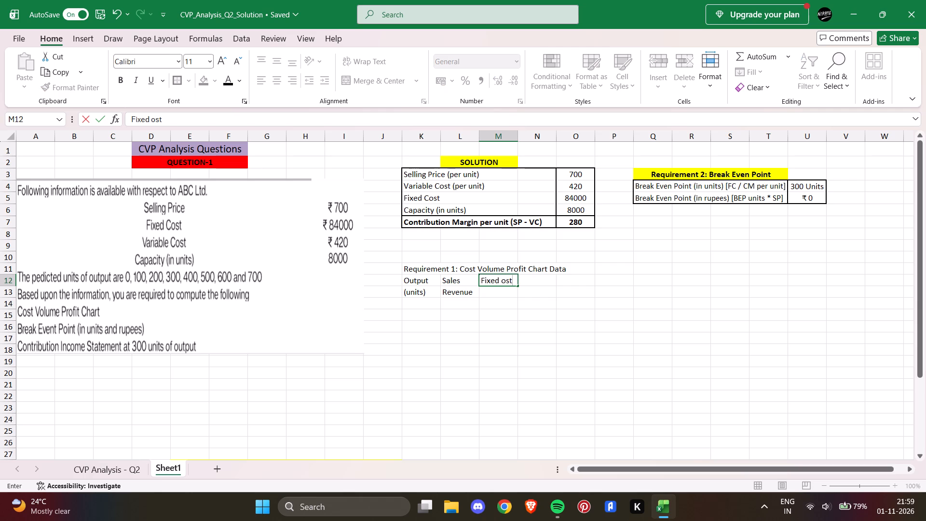
key("Right")
key("Left")
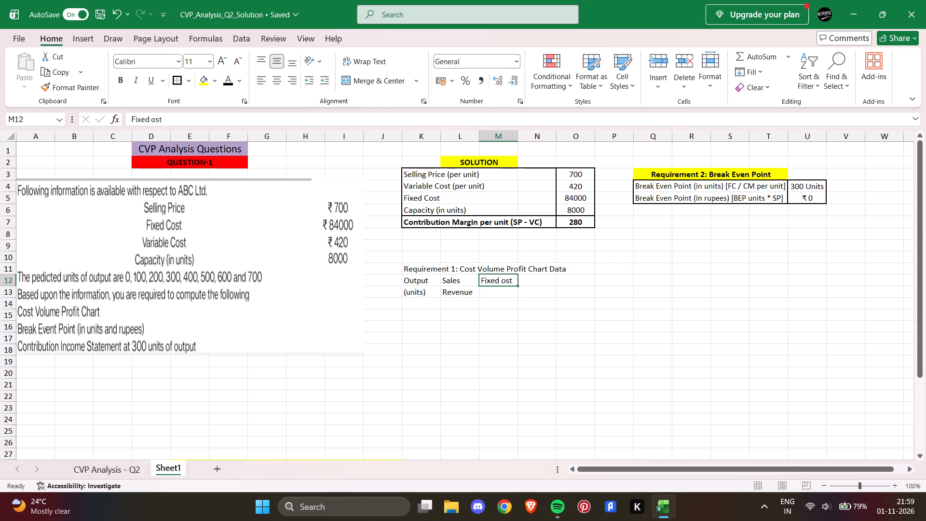
left_click(152, 125)
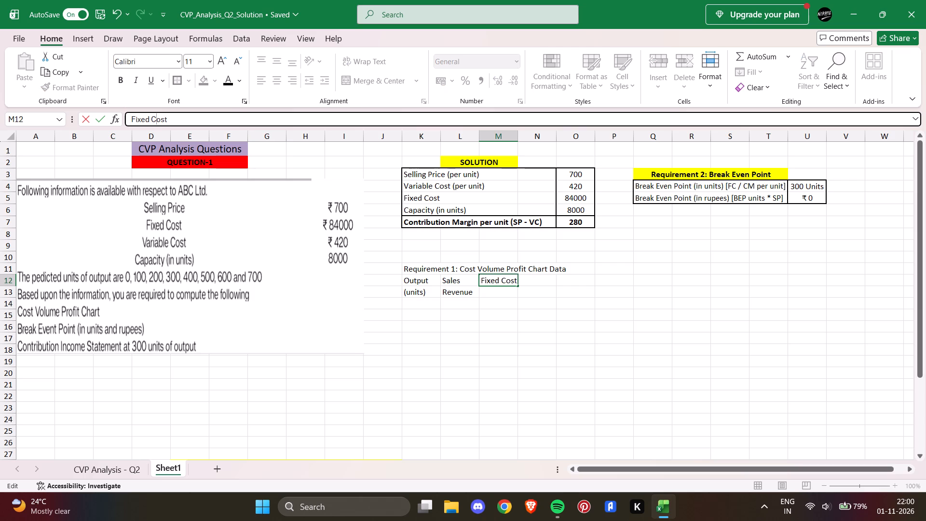
Enter the headings "Variable" in N12 with "Cost" below it in N13, and "Total Cost" in O12.
left_click(534, 280)
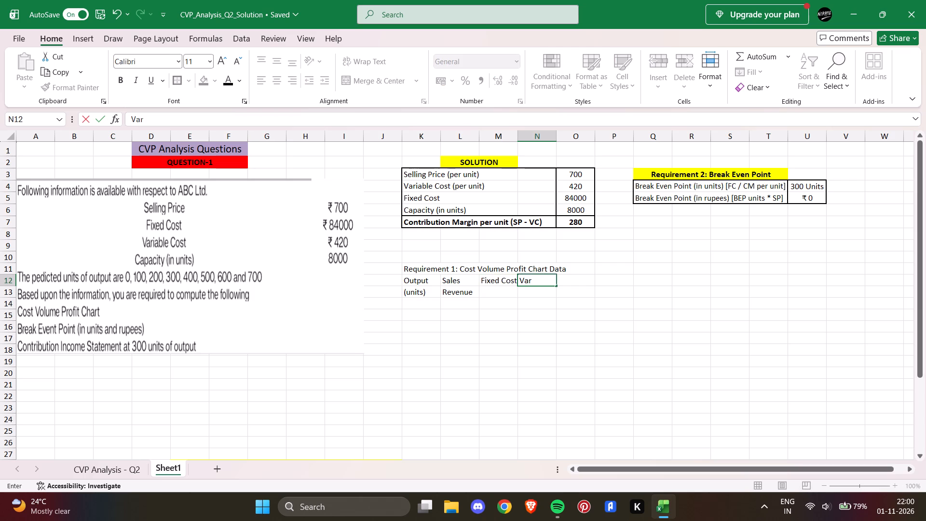
key("Return")
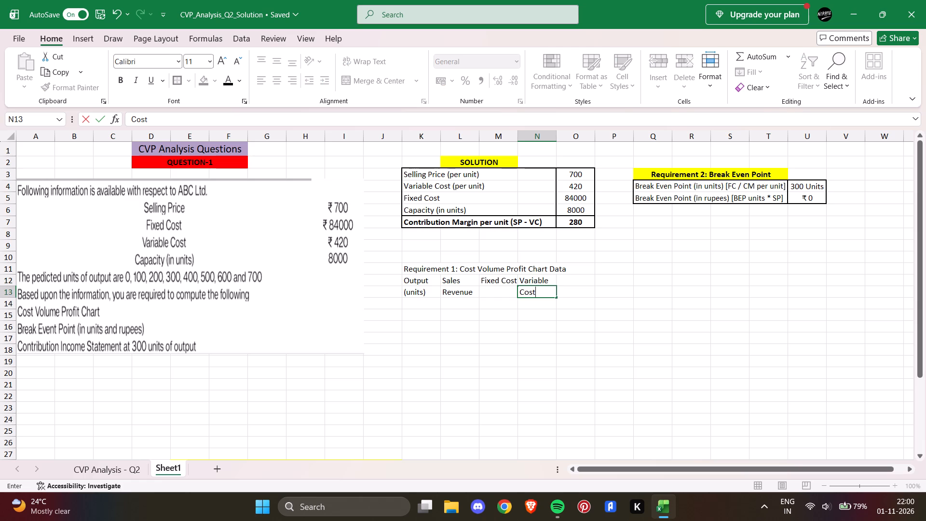
key("Up")
key("Right")
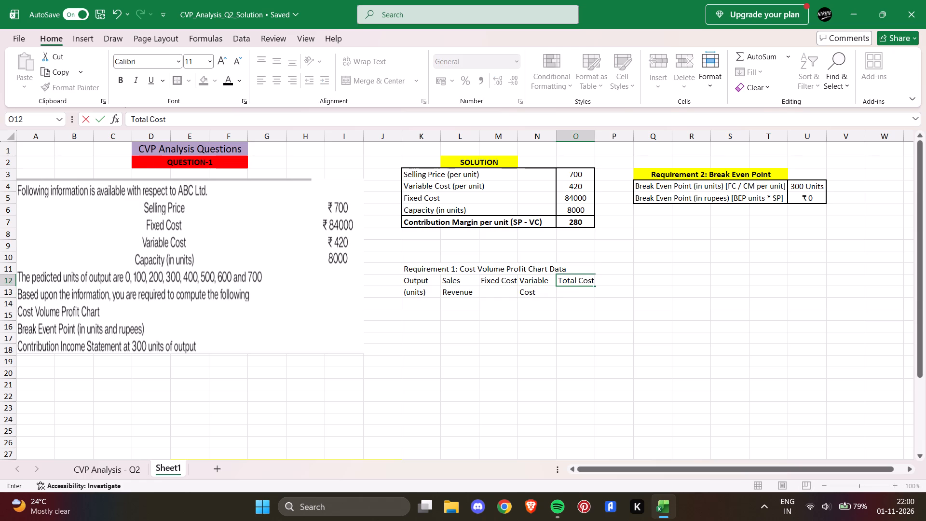
left_click(500, 296)
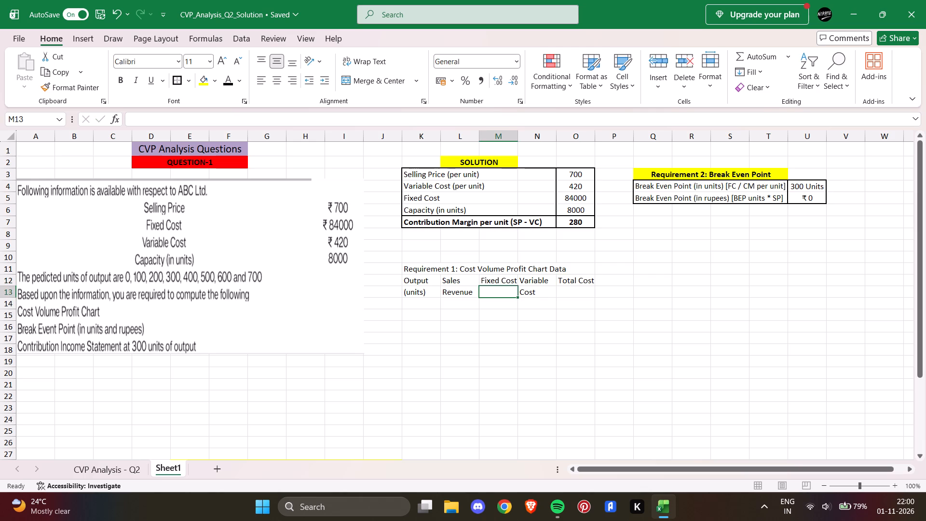
Capitalise the unit label in K13 so that it reads "(Units)".
left_click(413, 293)
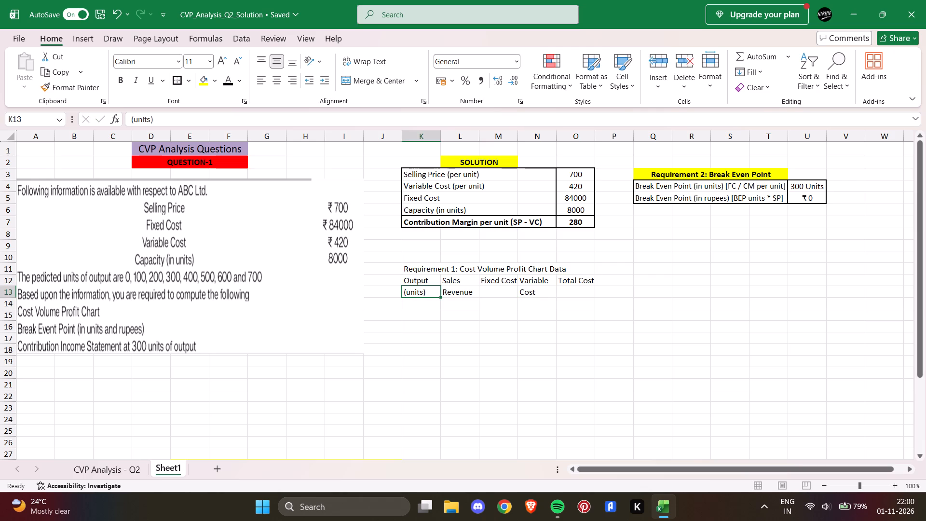
left_click(136, 124)
key("Right")
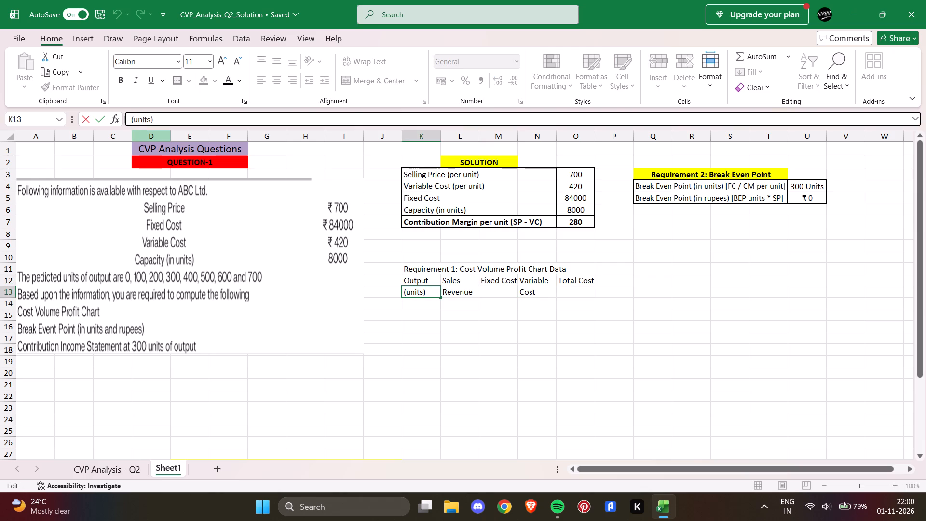
key("BackSpace")
key("BackSpace")
key("u")
key("Return")
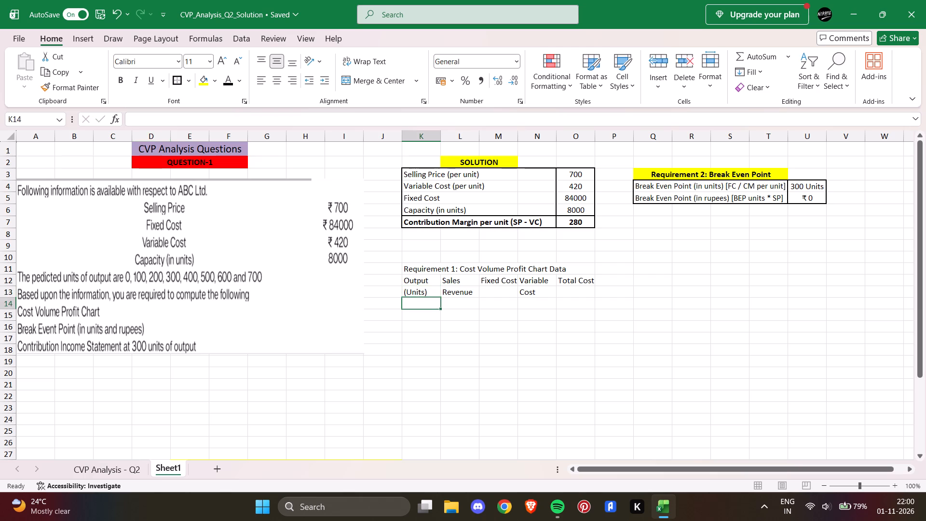
Make the chart data column headings in K12:O13 bold.
left_click(433, 328)
left_click(412, 296)
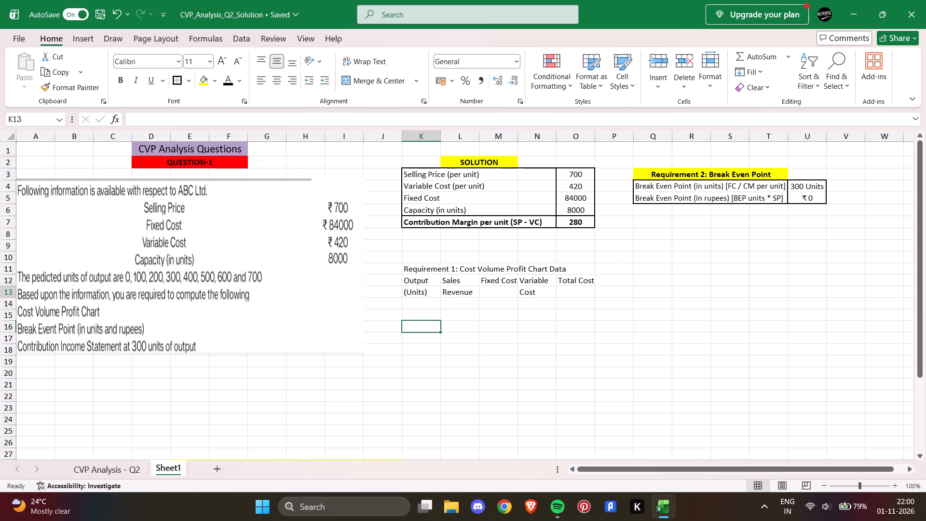
left_click(416, 303)
left_click_drag(415, 283, 541, 285)
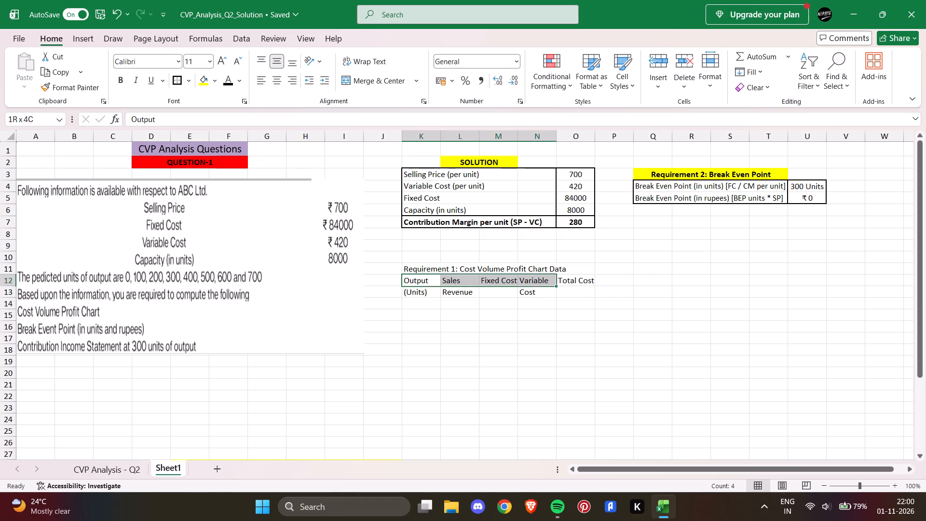
left_click_drag(541, 285, 583, 290)
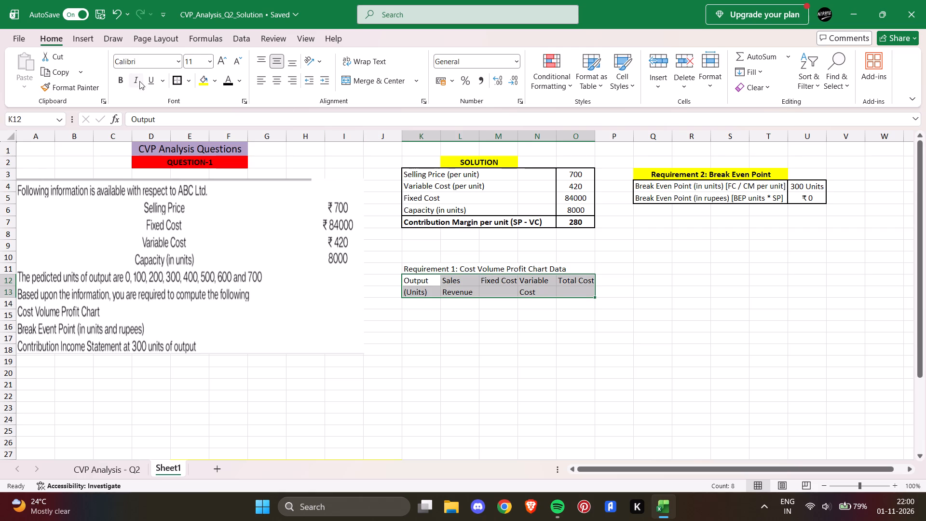
left_click(125, 78)
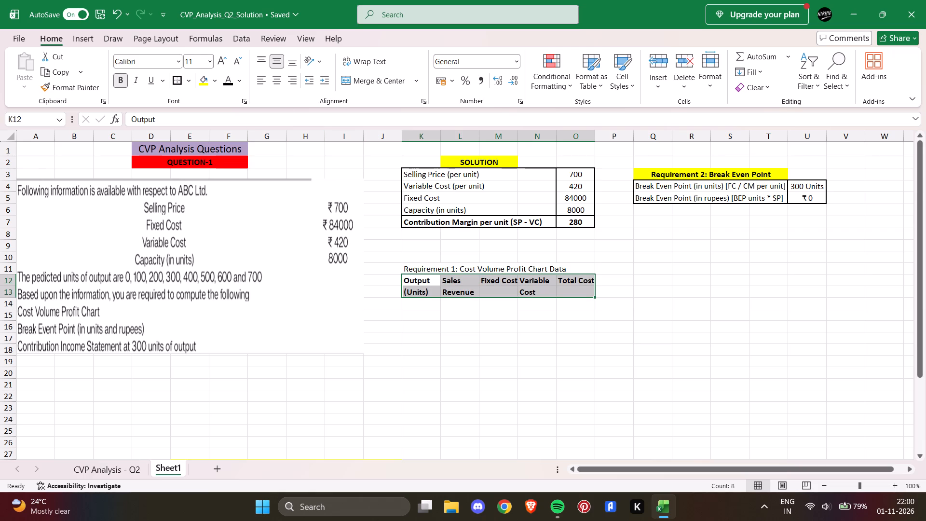
left_click(446, 250)
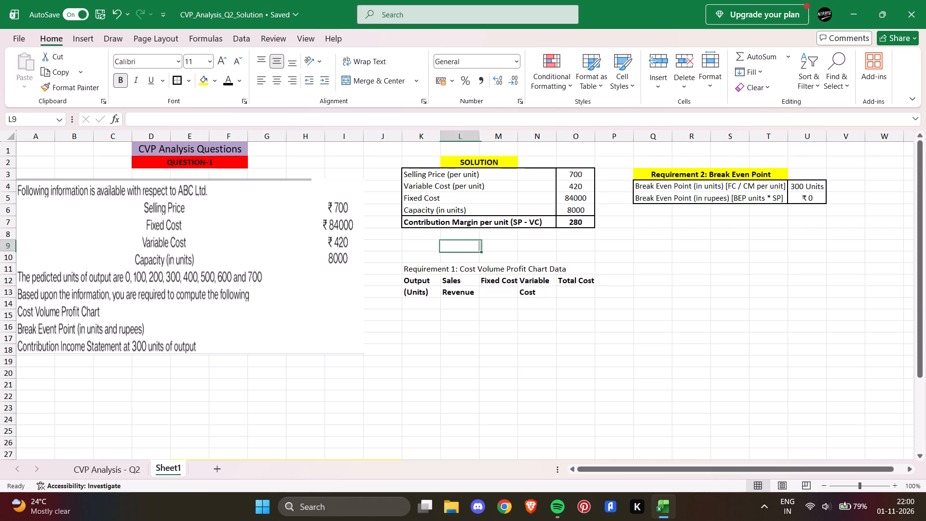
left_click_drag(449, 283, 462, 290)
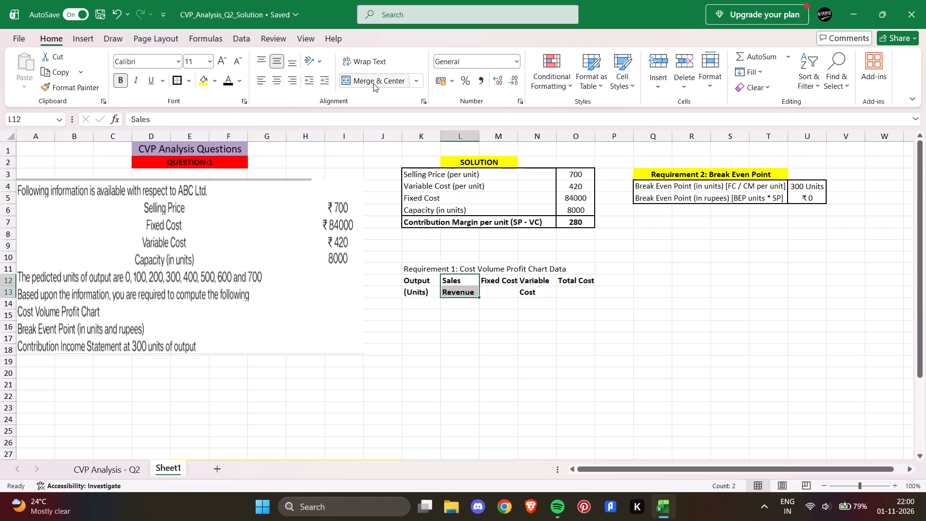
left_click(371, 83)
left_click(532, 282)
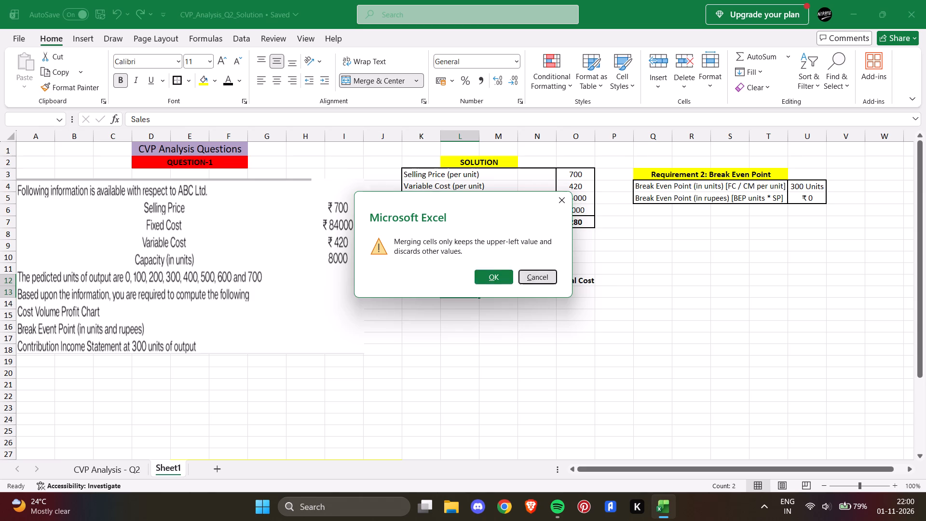
Centre the chart data headings in L12:O12, applying Merge & Center to each cell individually.
left_click(472, 281)
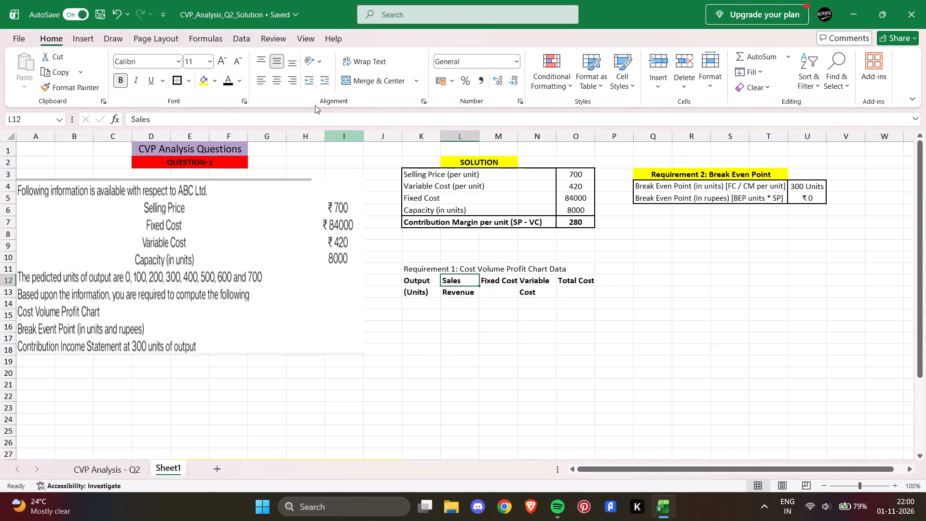
left_click(354, 80)
key("Right")
left_click(354, 80)
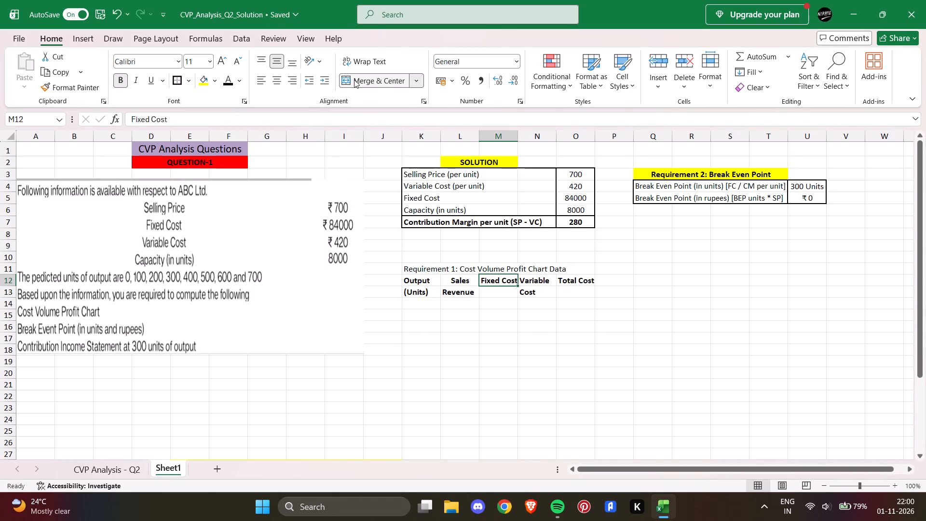
key("Right")
left_click(354, 80)
key("Right")
left_click(354, 80)
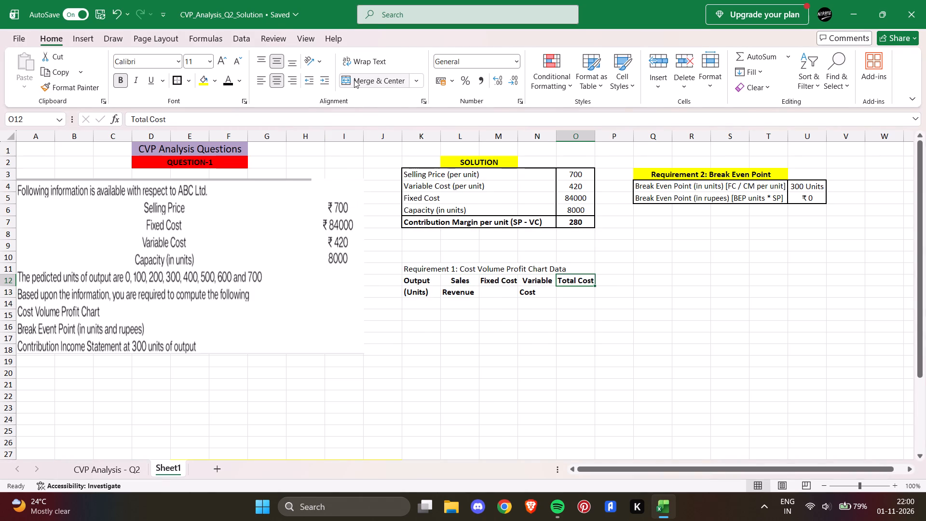
Centre the remaining chart data headings in N13, L13, K13 and K12 in the same way.
key("Down")
key("Left")
left_click(354, 80)
key("Left")
key("Left")
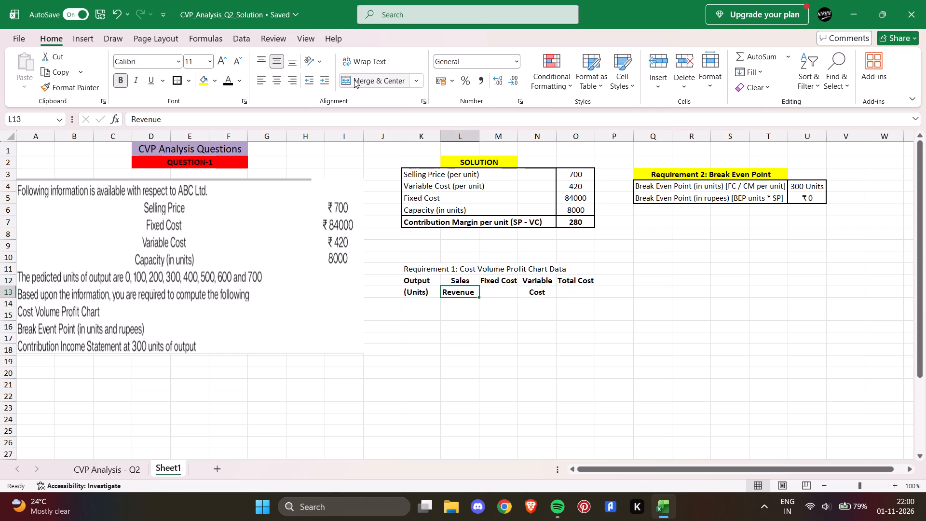
left_click(354, 80)
key("Left")
left_click(354, 80)
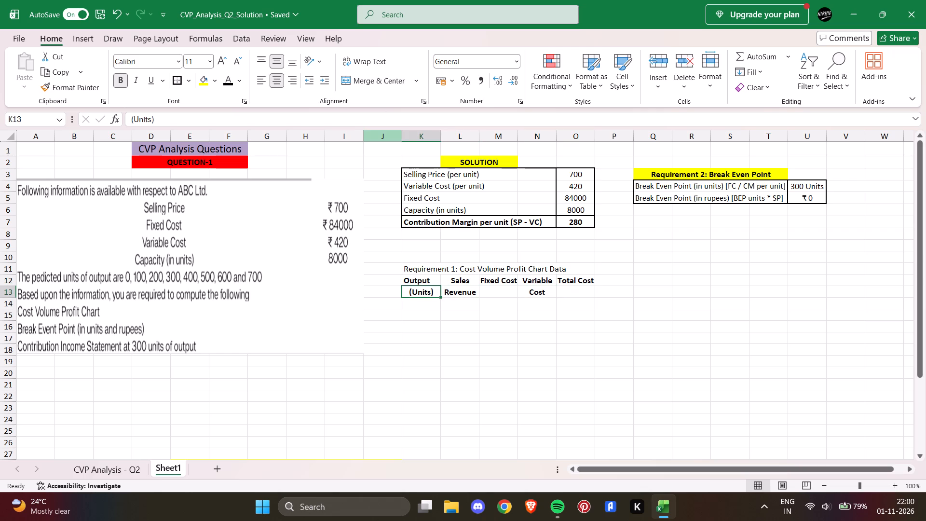
left_click(425, 279)
key("Right")
key("Left")
left_click(425, 278)
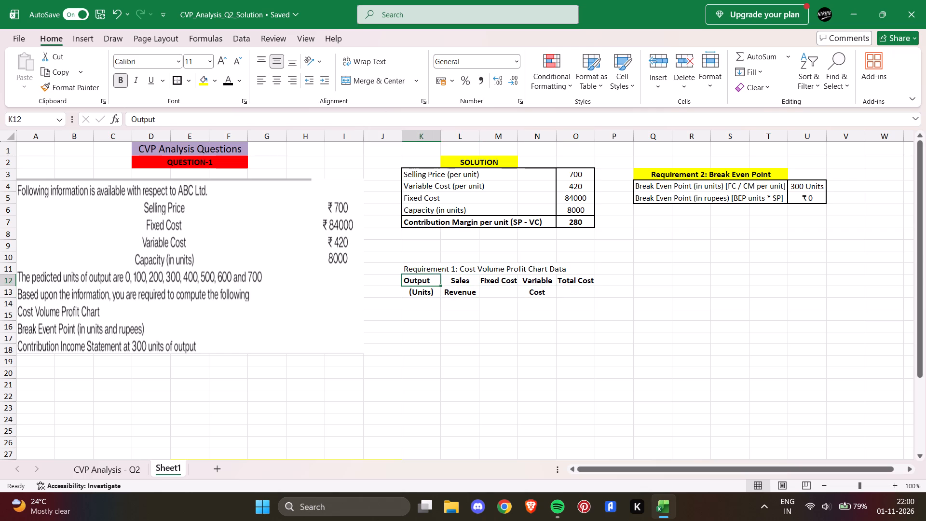
left_click(372, 82)
Make the title "Requirement 1: Cost Volume Profit Chart Data" bold, fill K11:O11 yellow, and merge and centre it across that range.
key("Up")
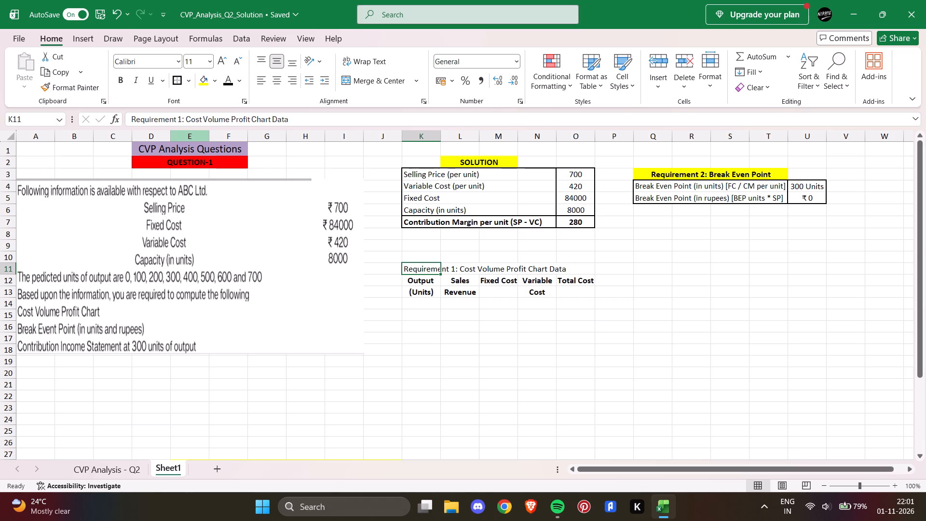
left_click_drag(414, 270, 561, 265)
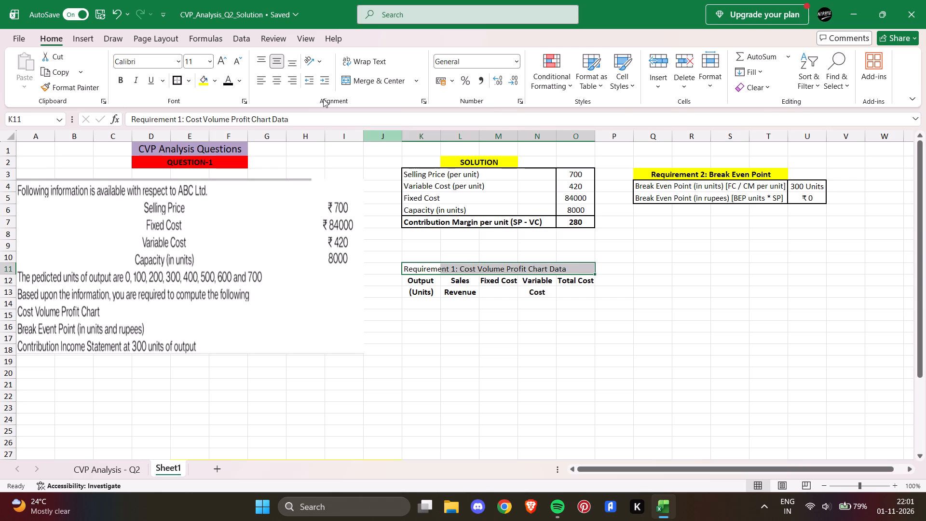
left_click(120, 84)
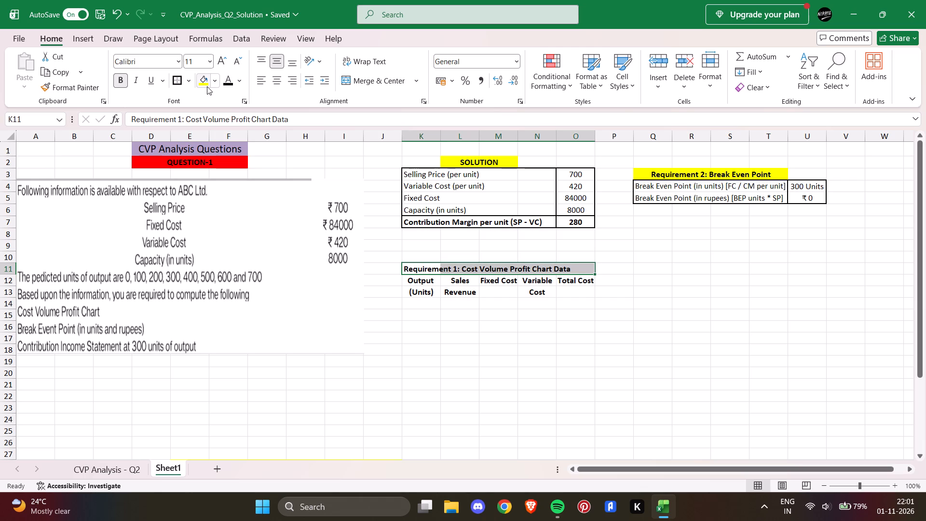
left_click(207, 86)
left_click(367, 79)
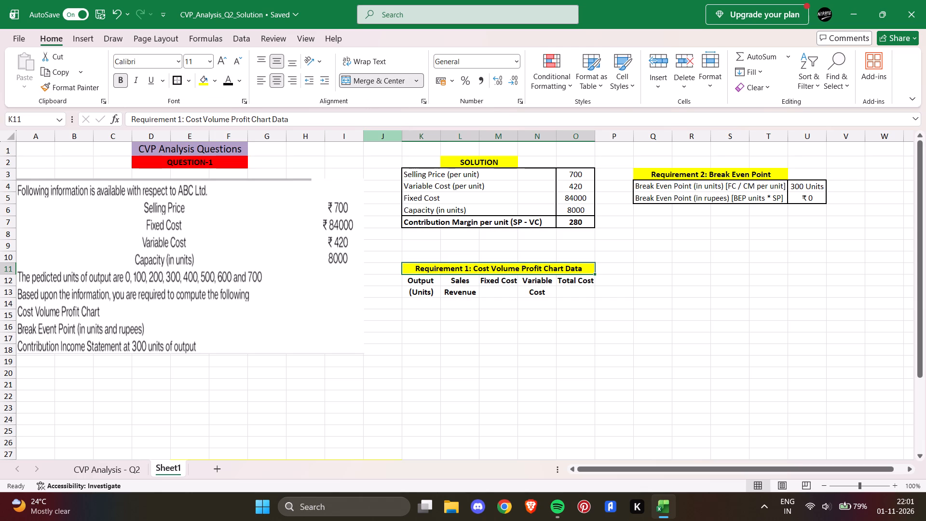
Enter the output units 0, 100, 200, 300, 400, 500, 600 and 700 down K14:K21.
left_click(418, 301)
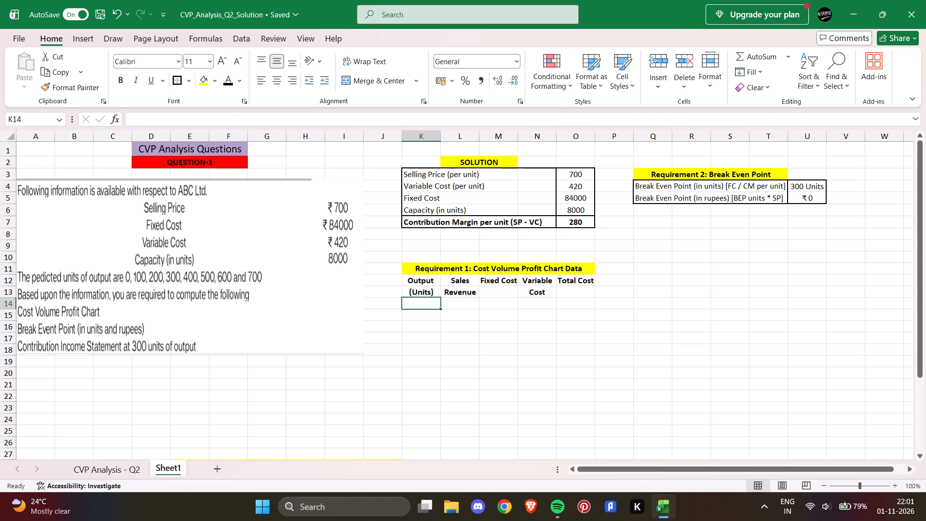
key("0")
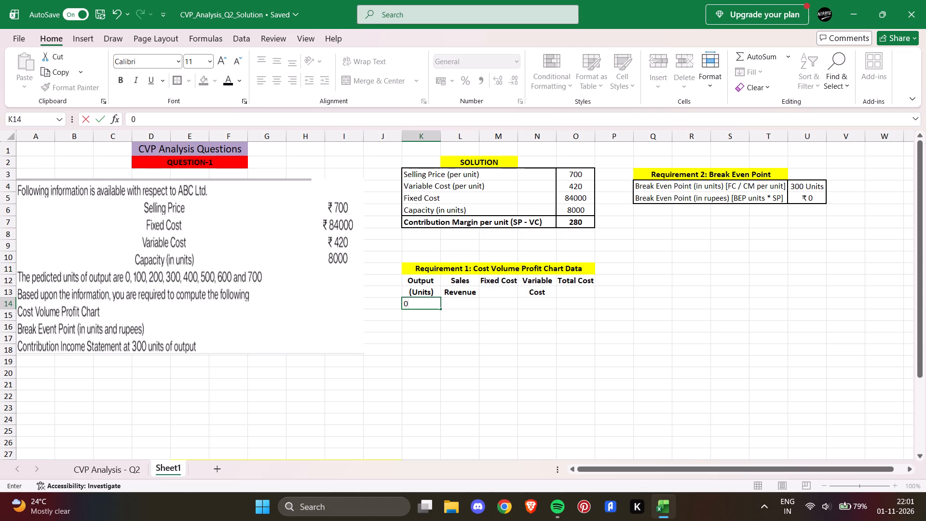
key("Return")
type("100")
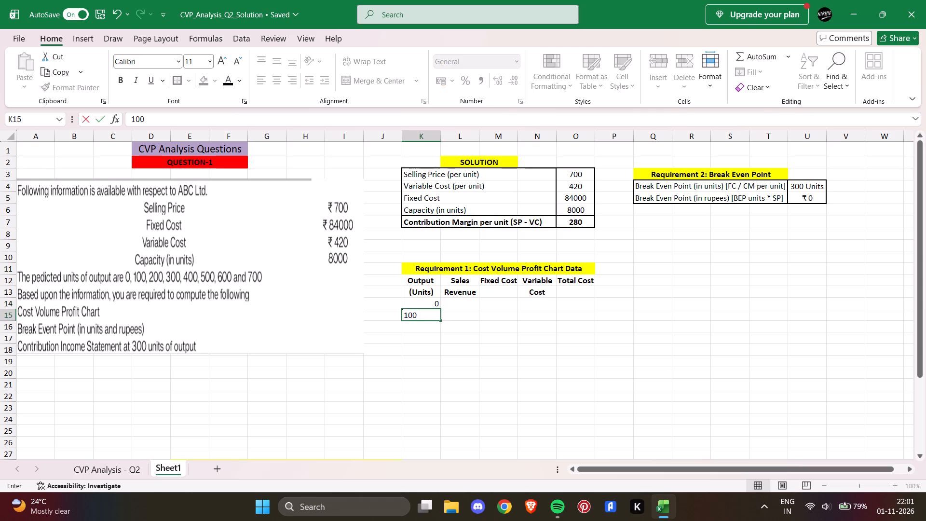
key("Return")
type("200")
key("Return")
type("300")
key("Return")
type("400")
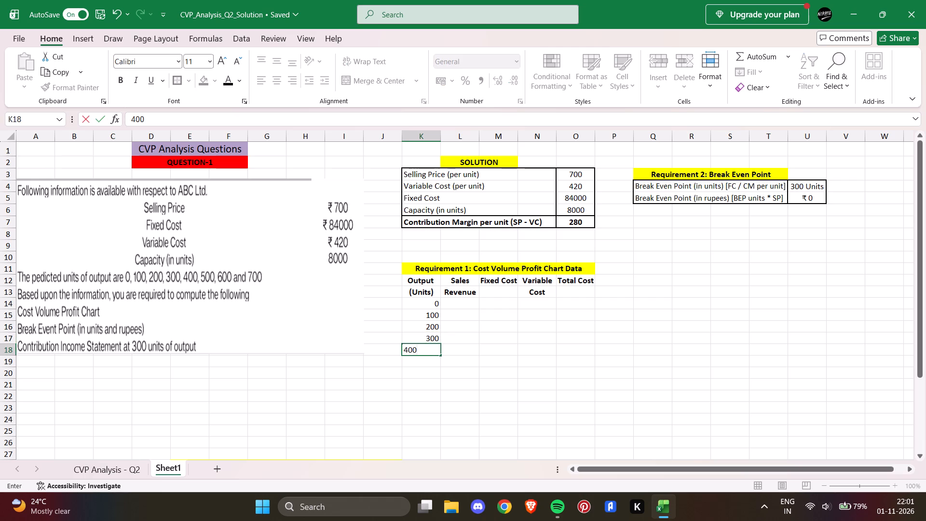
key("Return")
type("500")
key("Return")
type("600")
key("Return")
type("700")
key("Return")
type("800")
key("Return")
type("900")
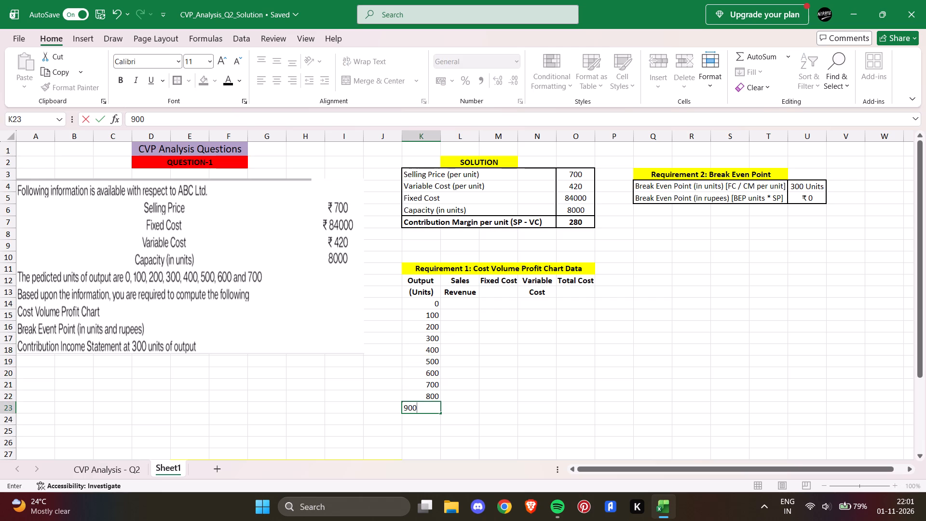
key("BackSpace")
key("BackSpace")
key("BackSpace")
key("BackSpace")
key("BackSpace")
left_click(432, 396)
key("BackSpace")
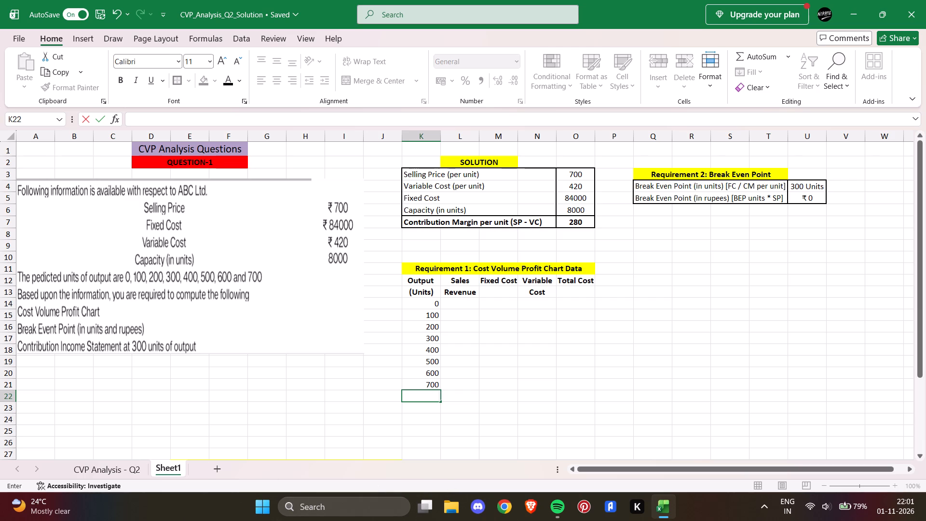
On the CVP Analysis - Q2 sheet, change the number format of the chart data values in F25:J32 to General.
left_click(455, 301)
left_click(117, 470)
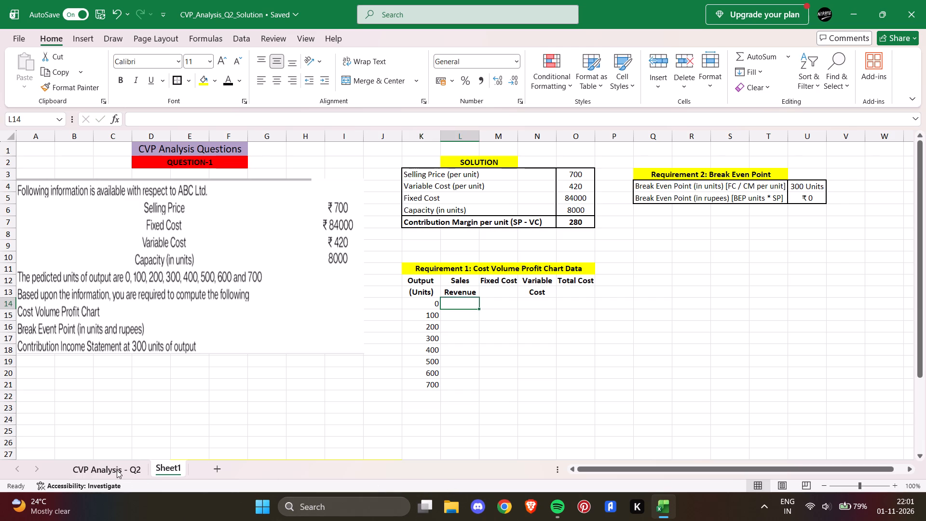
left_click(326, 329)
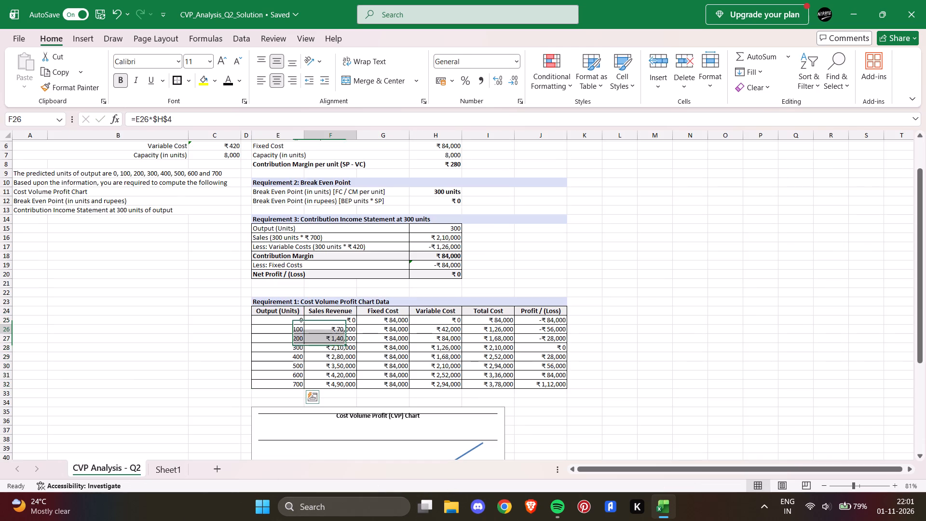
left_click(519, 62)
left_click(484, 91)
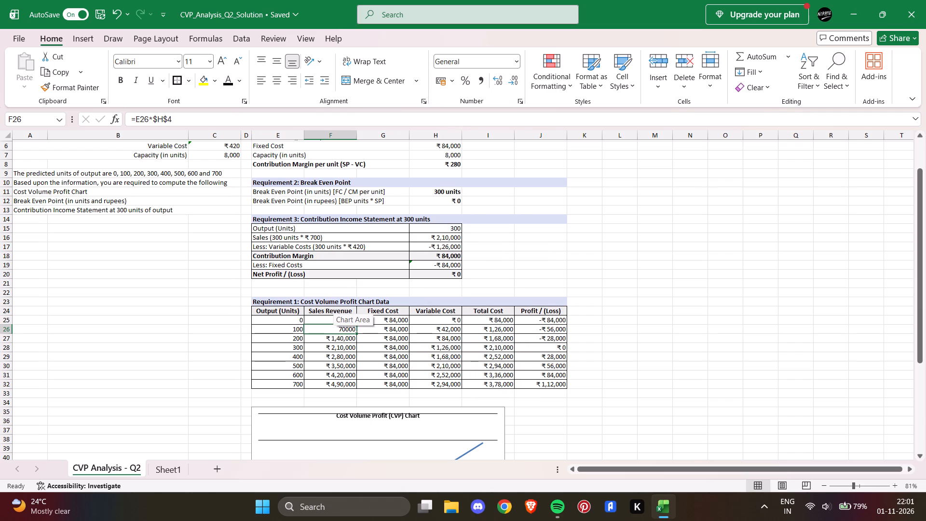
left_click_drag(323, 320, 540, 383)
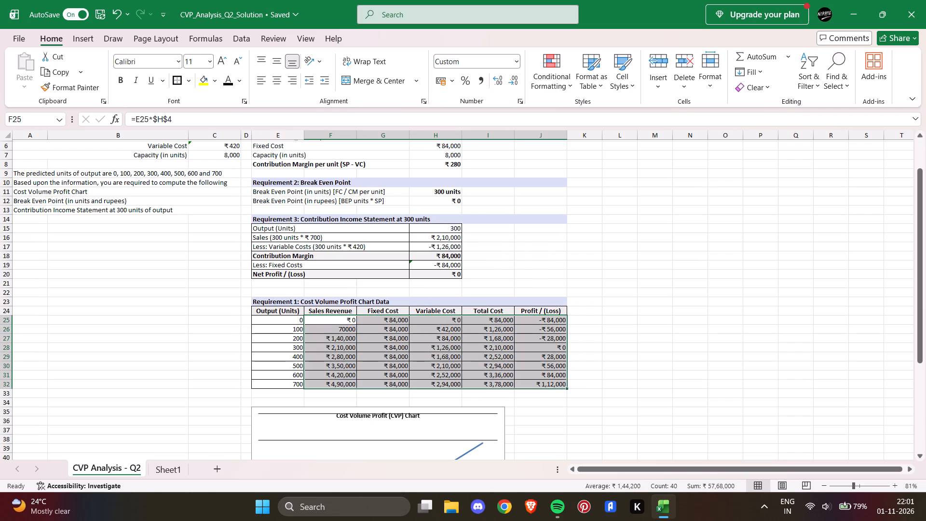
left_click(511, 63)
left_click(516, 66)
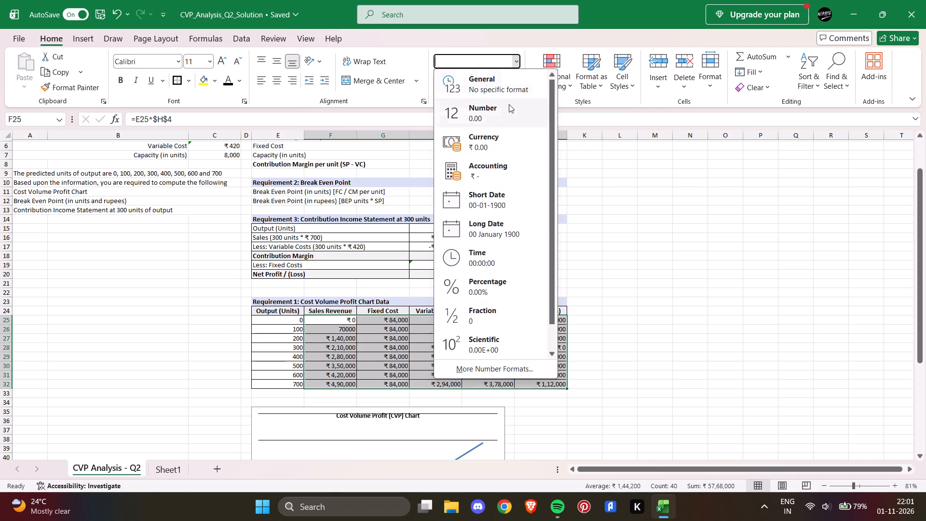
left_click(494, 91)
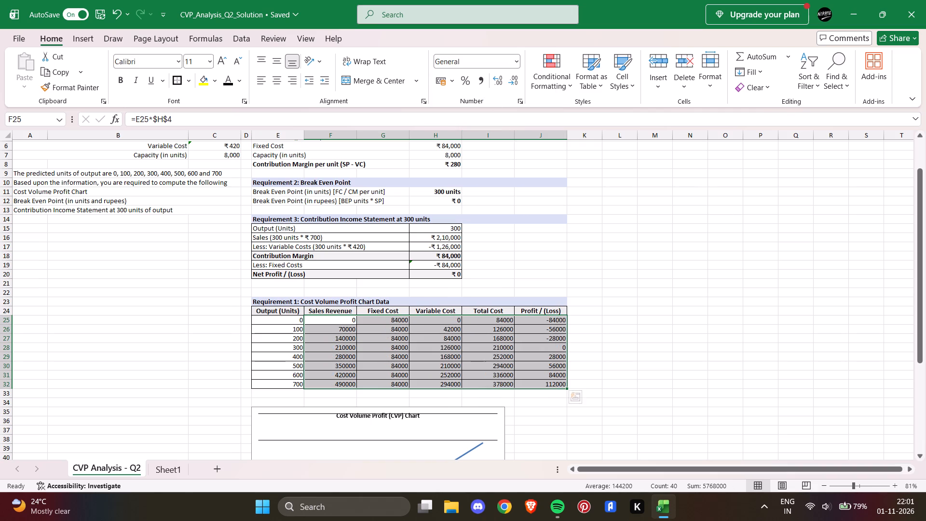
left_click(619, 266)
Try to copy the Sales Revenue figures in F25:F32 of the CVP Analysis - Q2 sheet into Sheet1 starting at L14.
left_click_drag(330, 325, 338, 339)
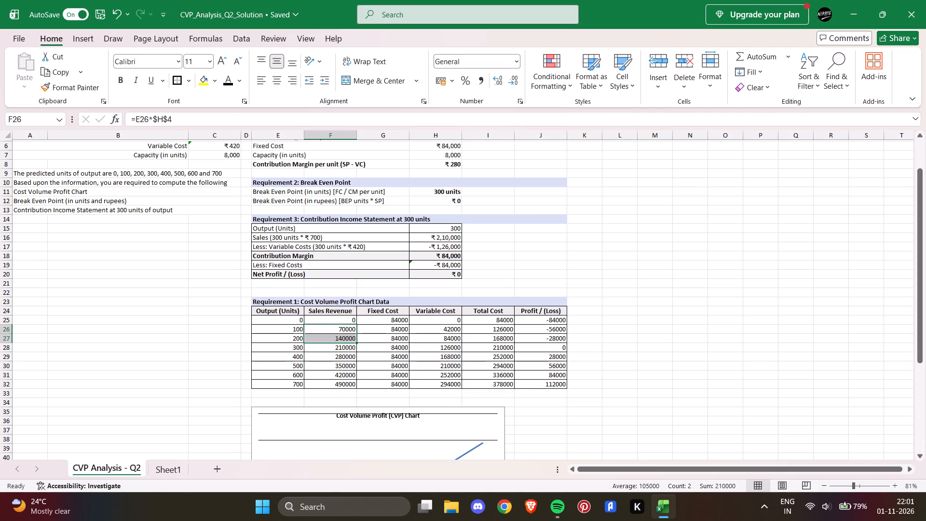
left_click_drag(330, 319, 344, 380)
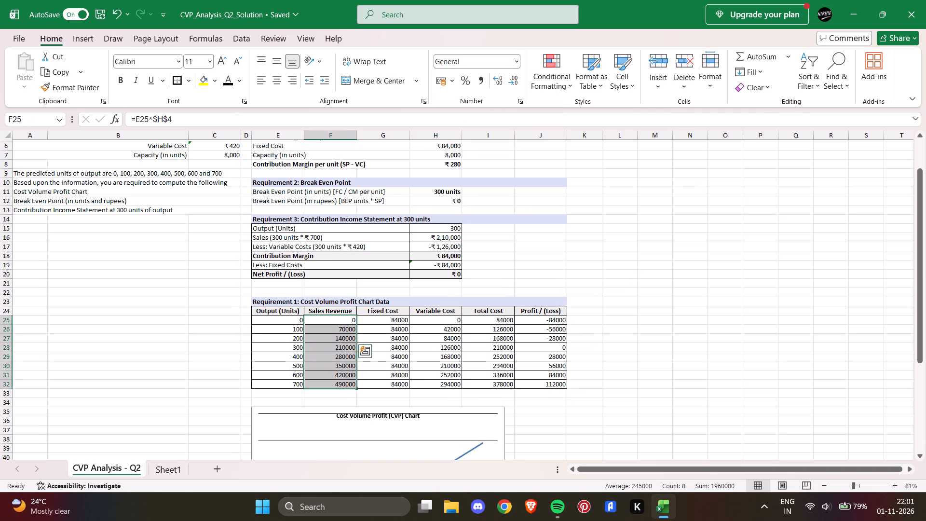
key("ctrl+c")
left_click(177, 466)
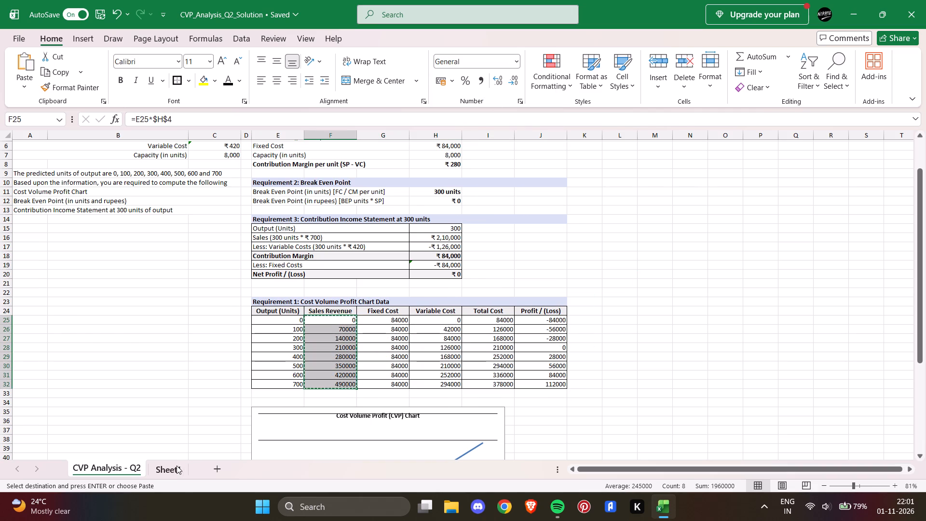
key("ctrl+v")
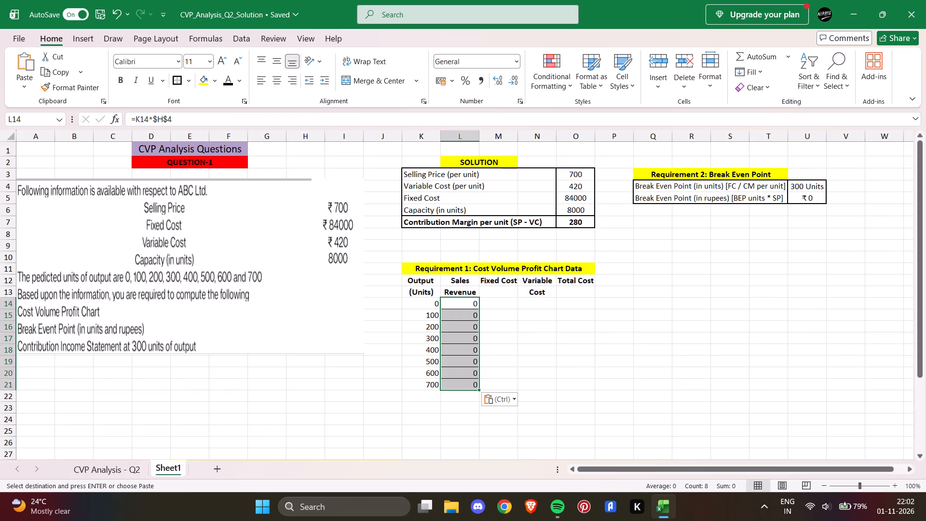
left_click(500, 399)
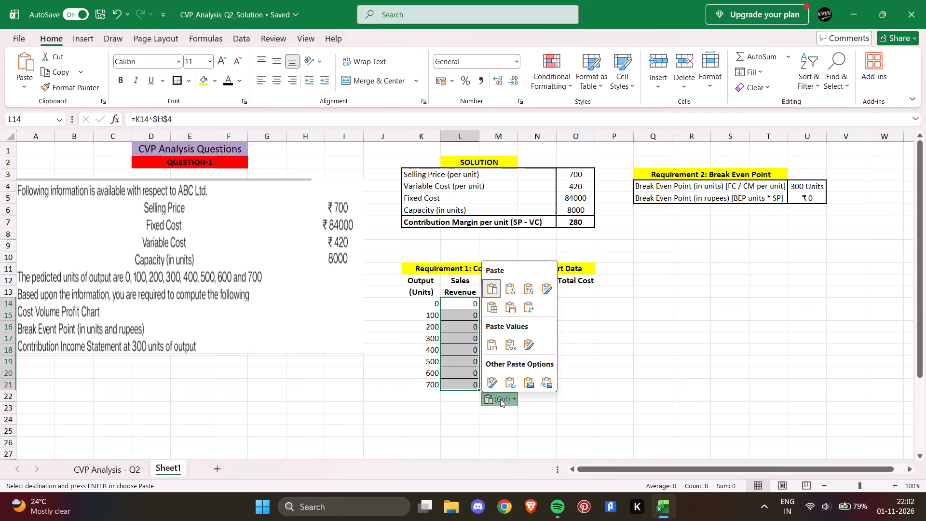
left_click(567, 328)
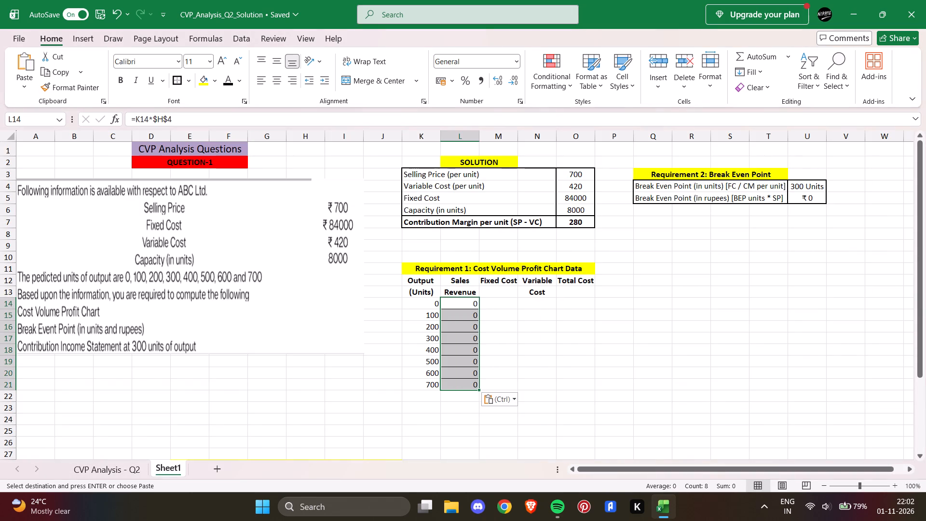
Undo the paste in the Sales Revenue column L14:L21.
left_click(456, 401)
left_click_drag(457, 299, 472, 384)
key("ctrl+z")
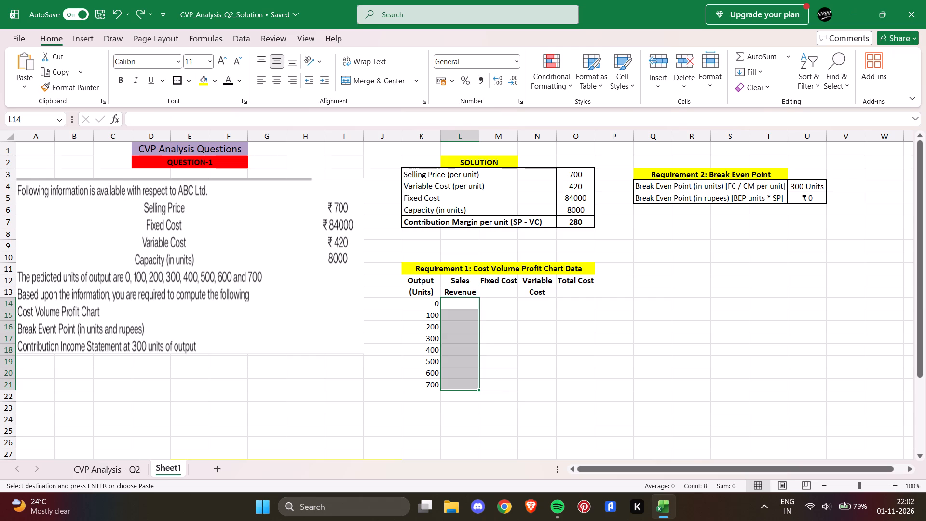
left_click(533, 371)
Enter the sales revenue figures 0, 70000 and 140000 in L14:L16.
left_click(446, 303)
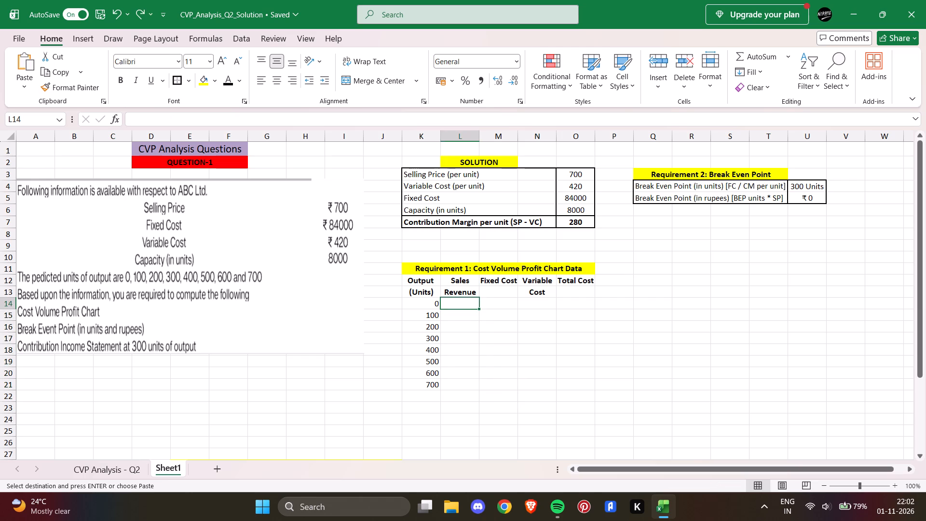
key("0")
key("Return")
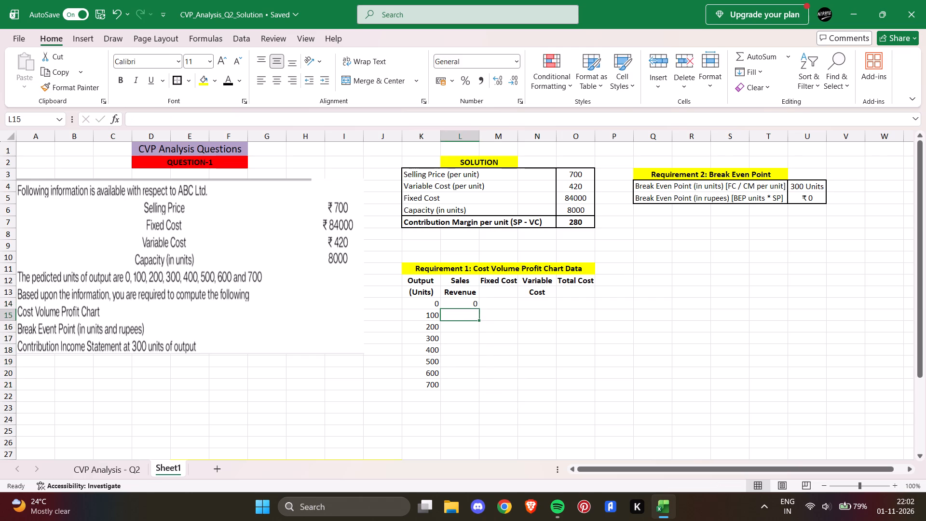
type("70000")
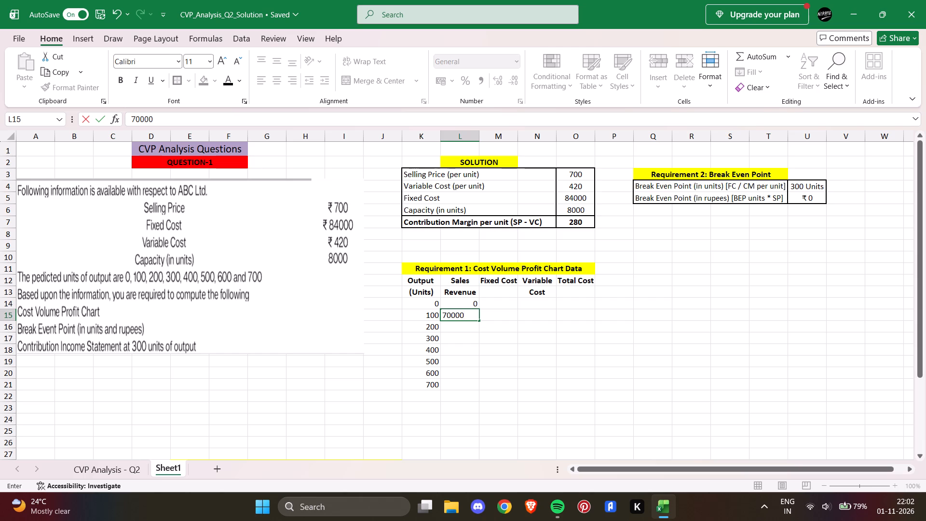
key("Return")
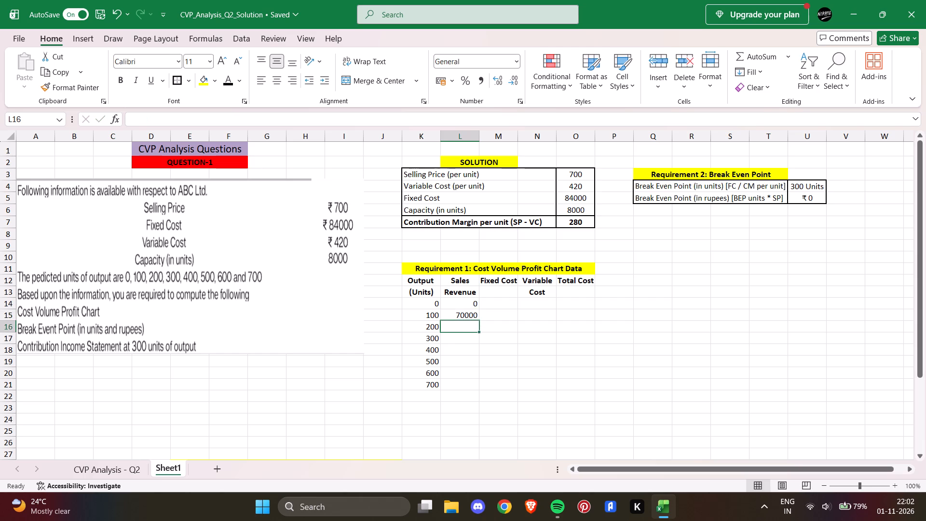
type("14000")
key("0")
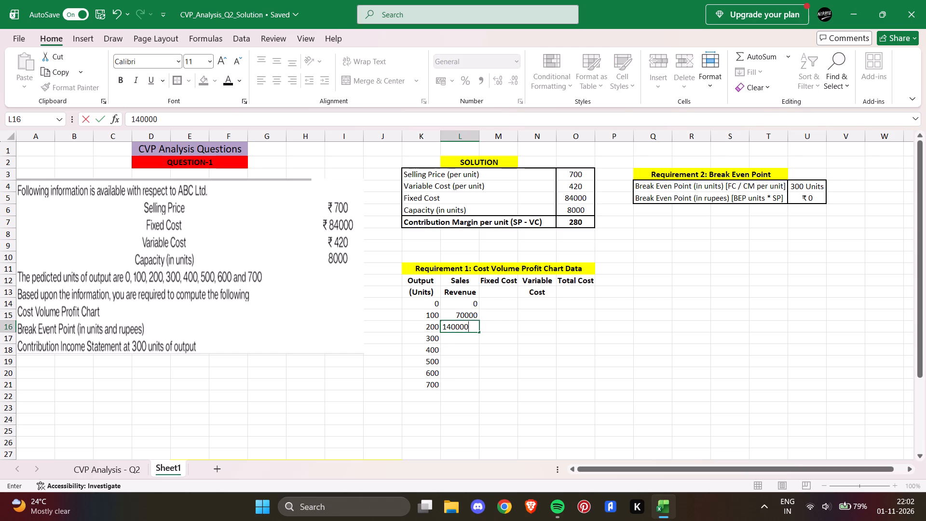
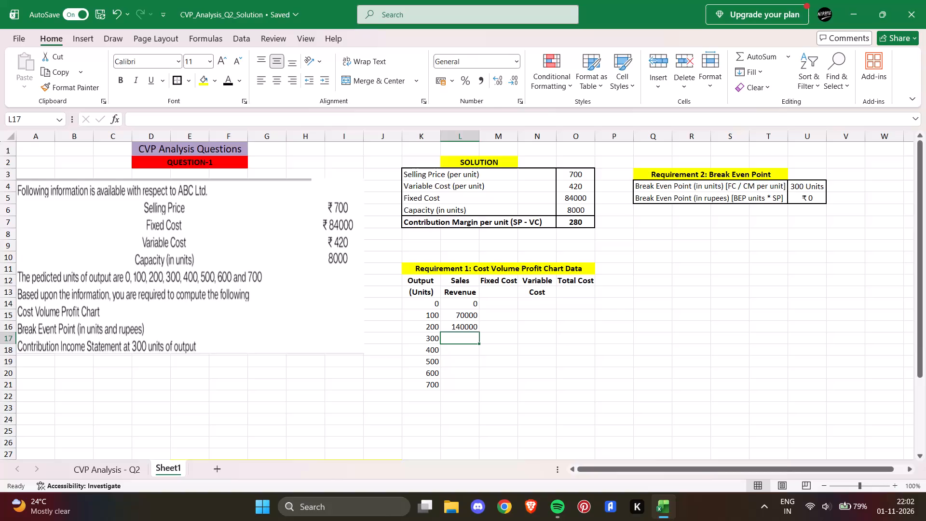
Enter the sales revenue figures 210000, 280000, 350000, 420000 and 490000 in L17:L21.
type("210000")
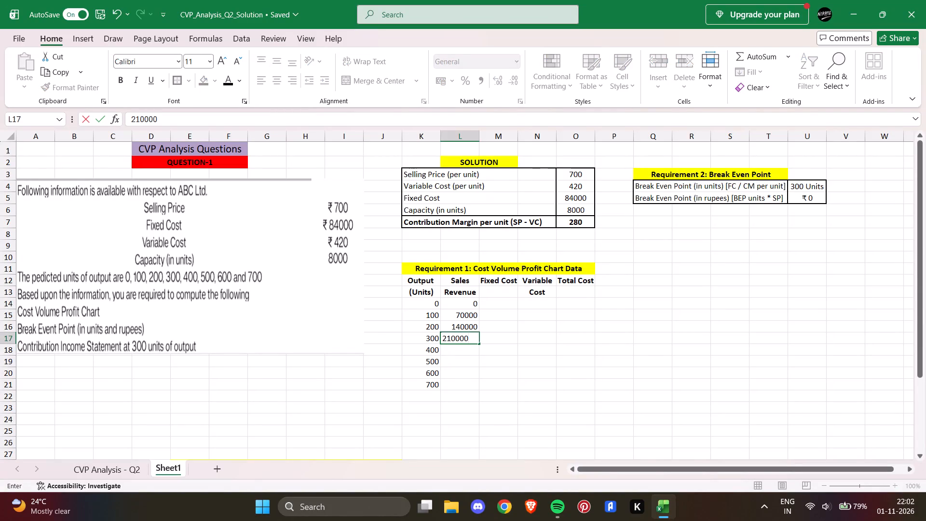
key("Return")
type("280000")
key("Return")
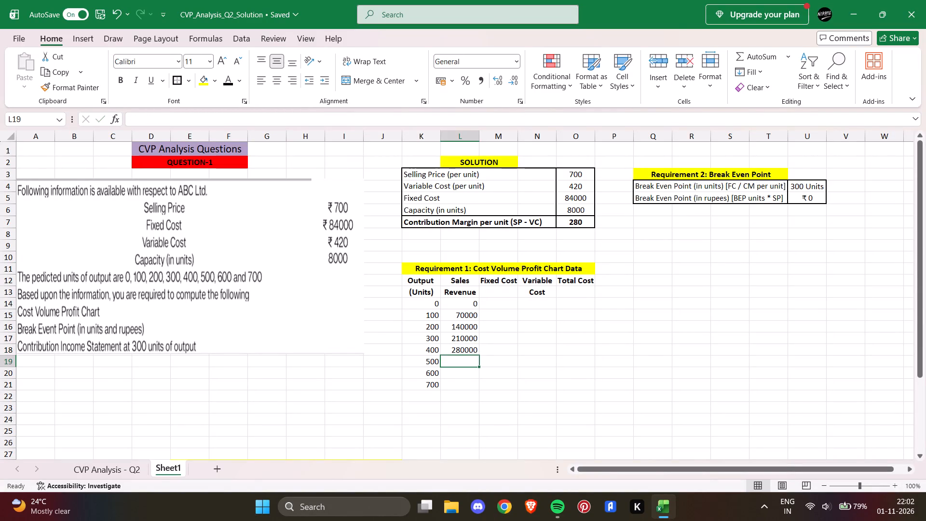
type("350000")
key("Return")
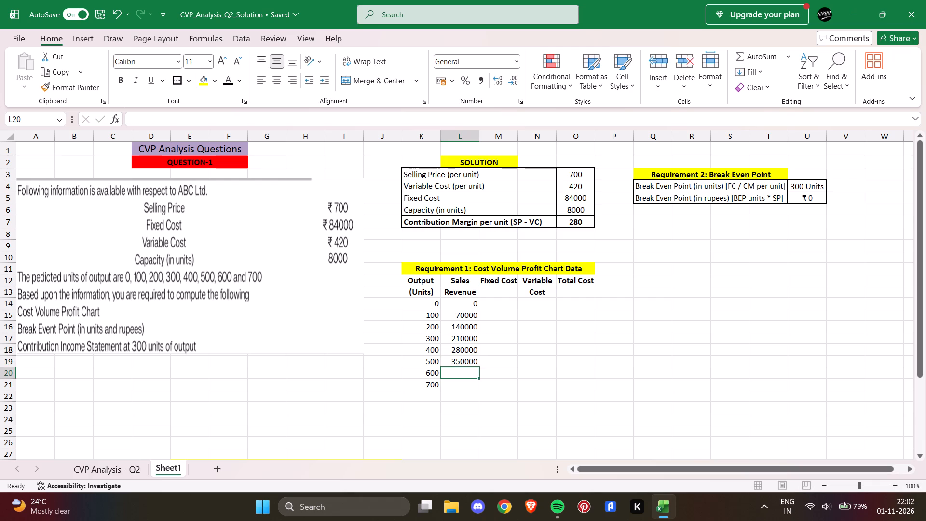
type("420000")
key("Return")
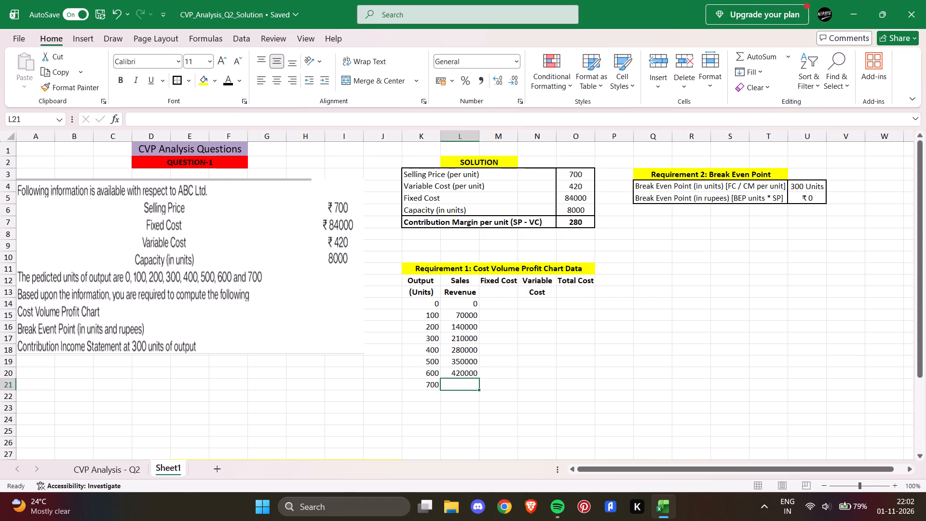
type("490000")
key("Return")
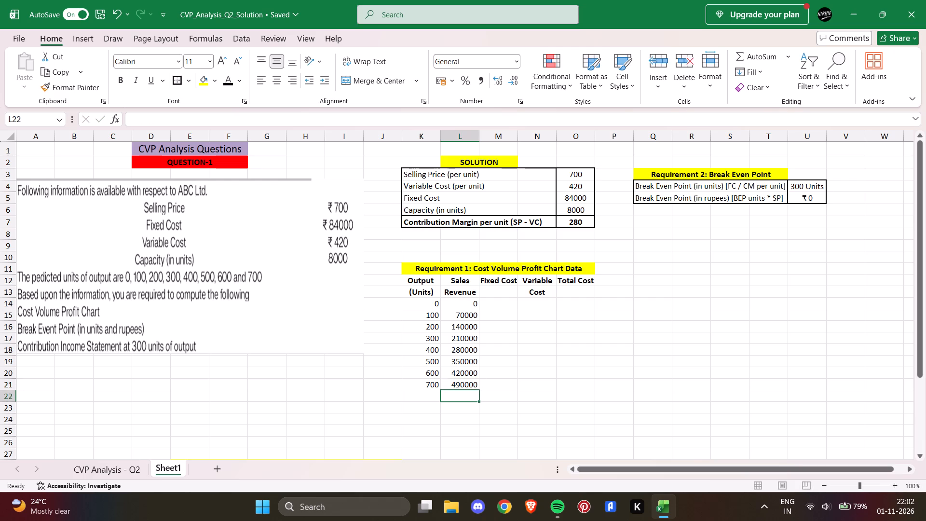
Complete the 0-unit row with fixed cost 84000 in M14, variable cost 0 in N14 and total cost 84000 in O14.
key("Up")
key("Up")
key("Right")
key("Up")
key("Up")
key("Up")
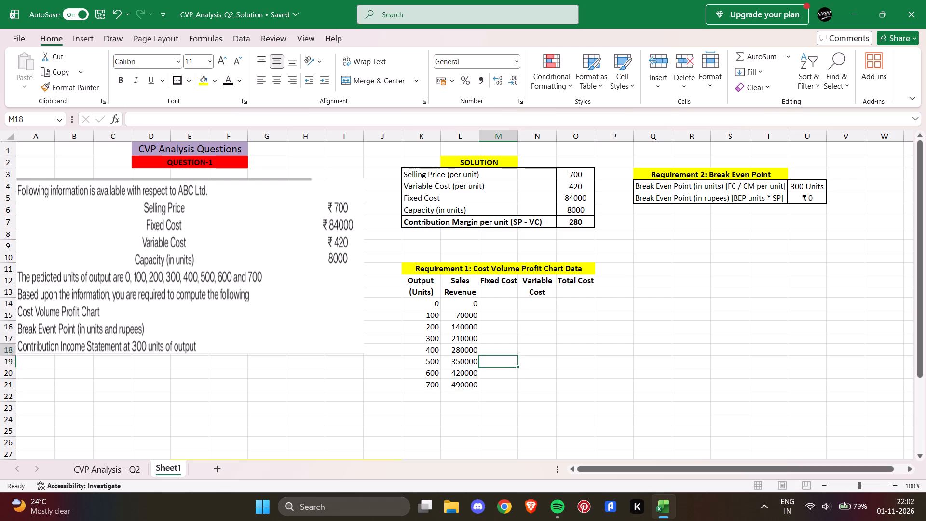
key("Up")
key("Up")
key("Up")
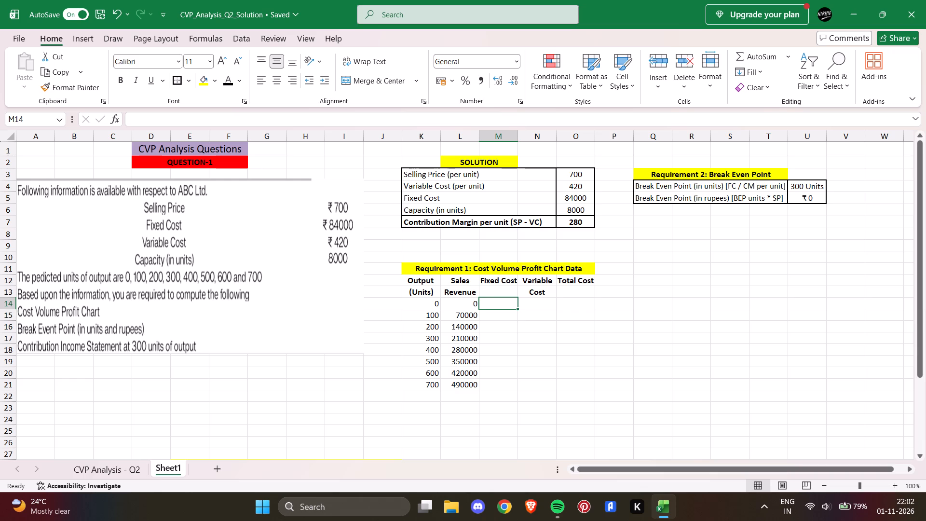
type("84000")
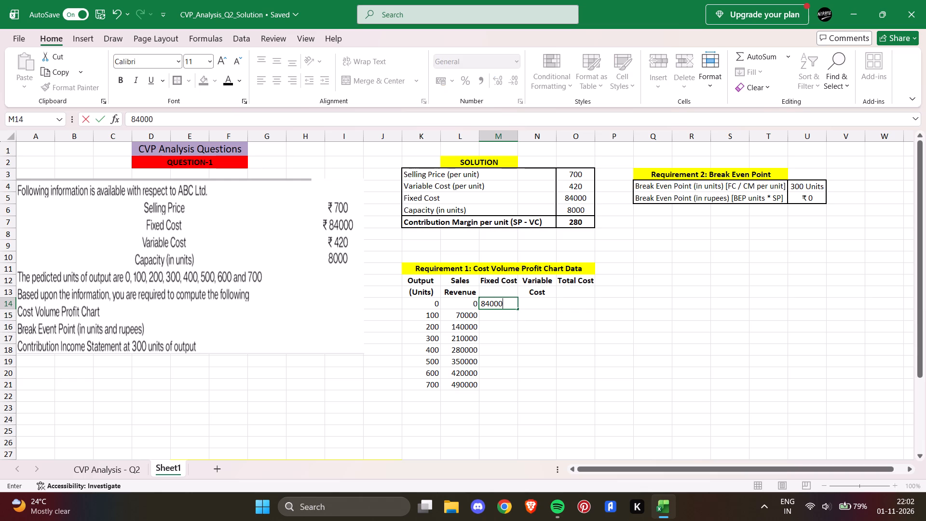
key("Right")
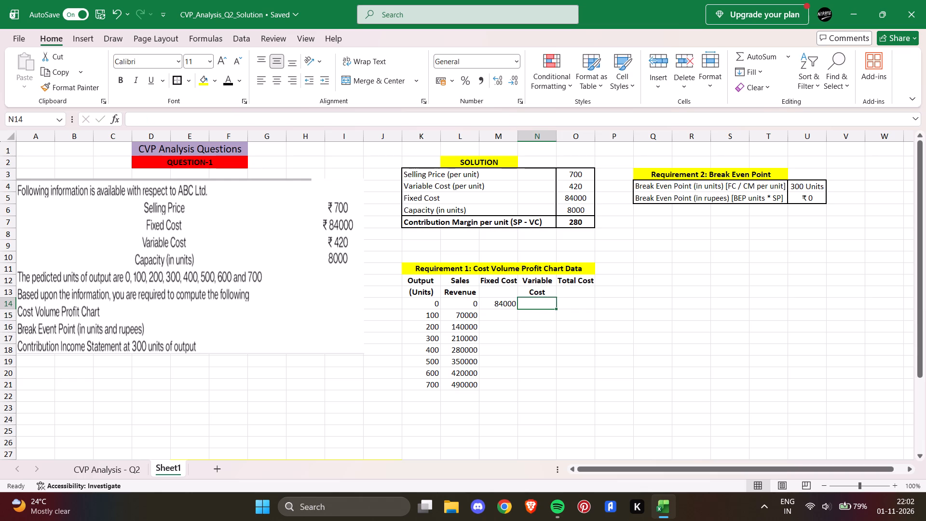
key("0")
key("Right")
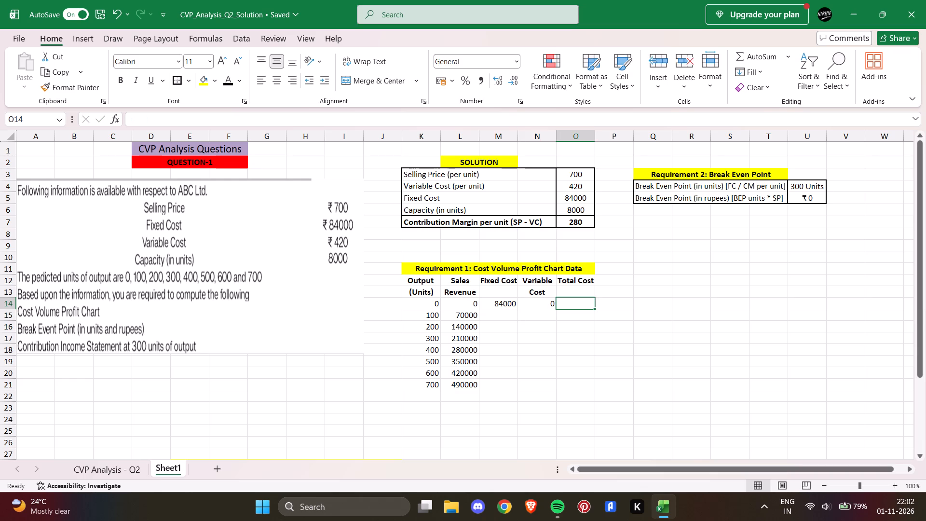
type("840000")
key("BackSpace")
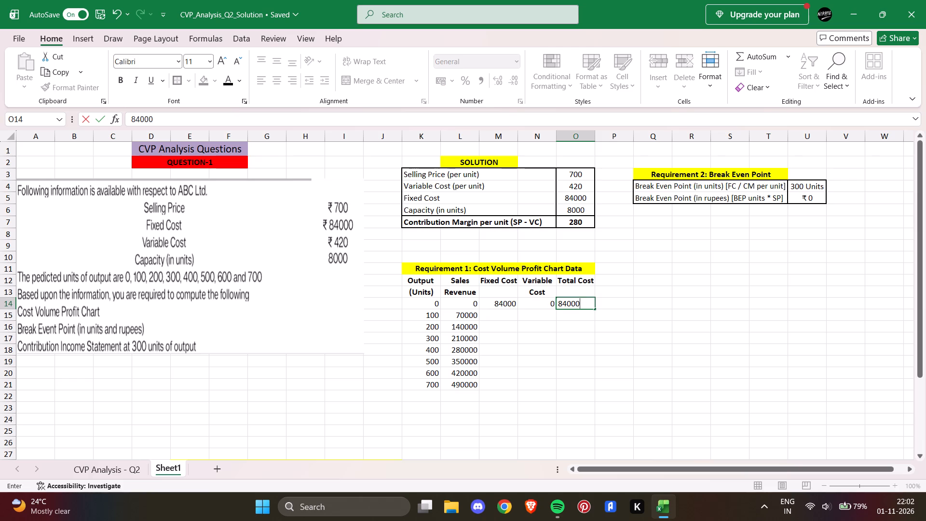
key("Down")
Enter the total cost figures 126000, 168000, 210000, 252000, 294000, 336000 and 378000 in O15:O21.
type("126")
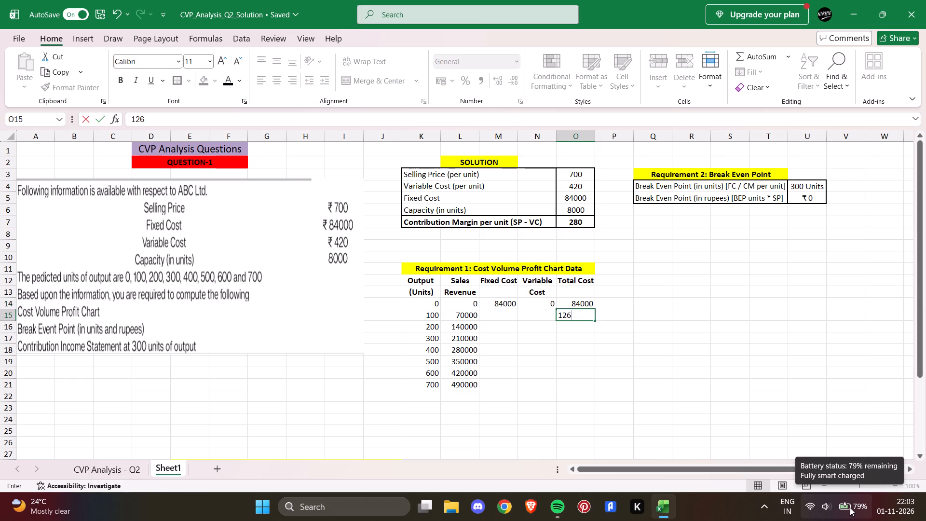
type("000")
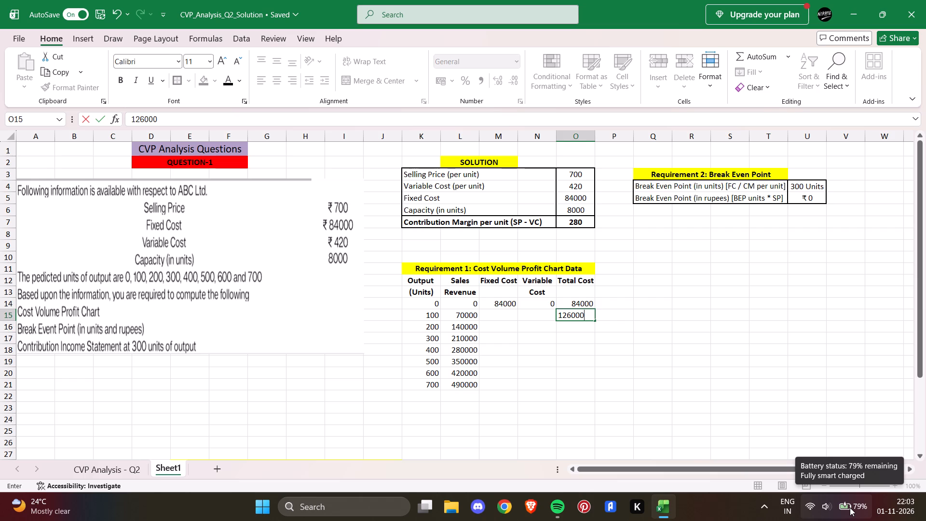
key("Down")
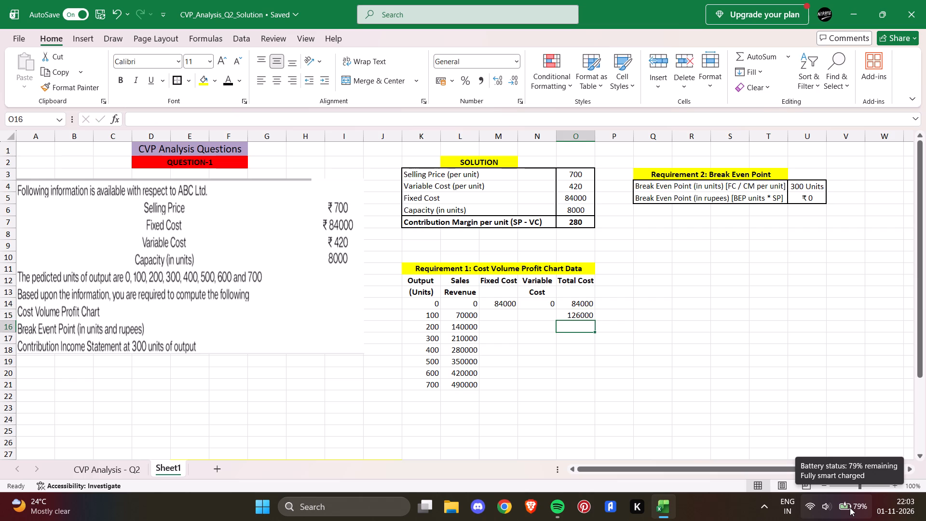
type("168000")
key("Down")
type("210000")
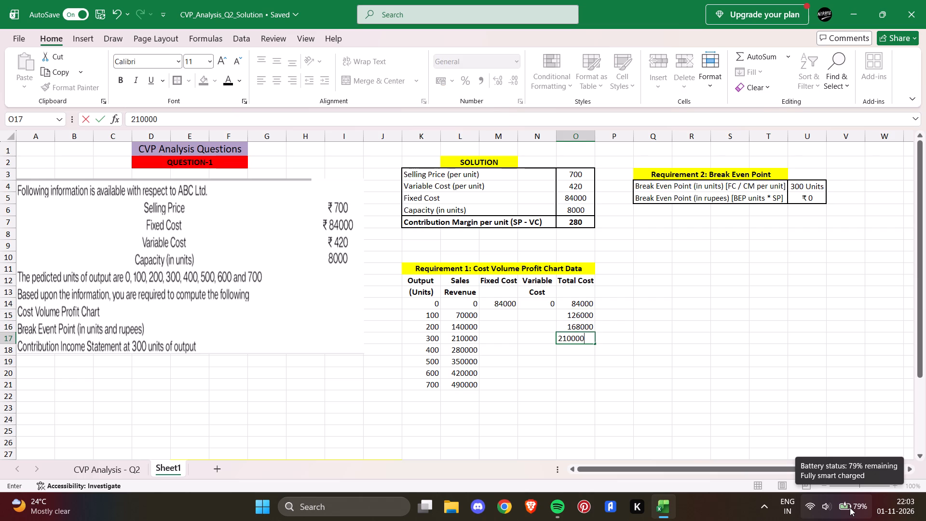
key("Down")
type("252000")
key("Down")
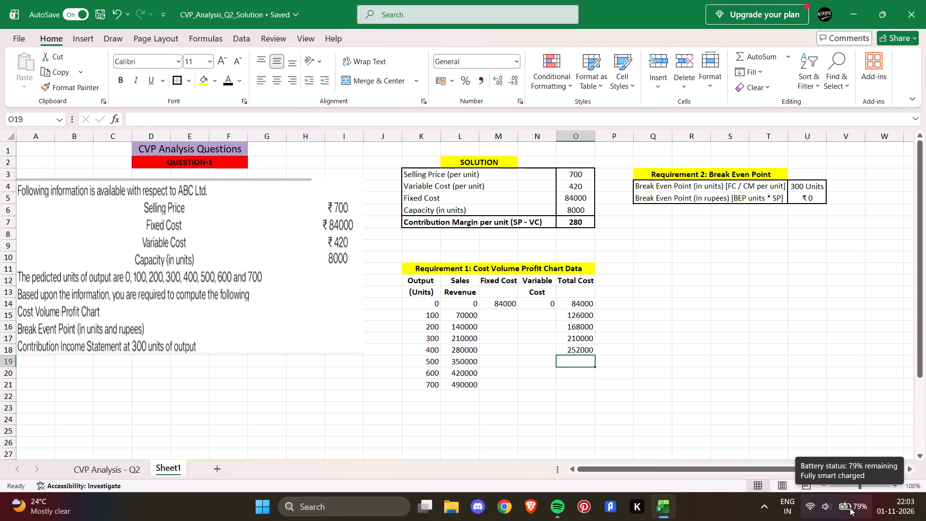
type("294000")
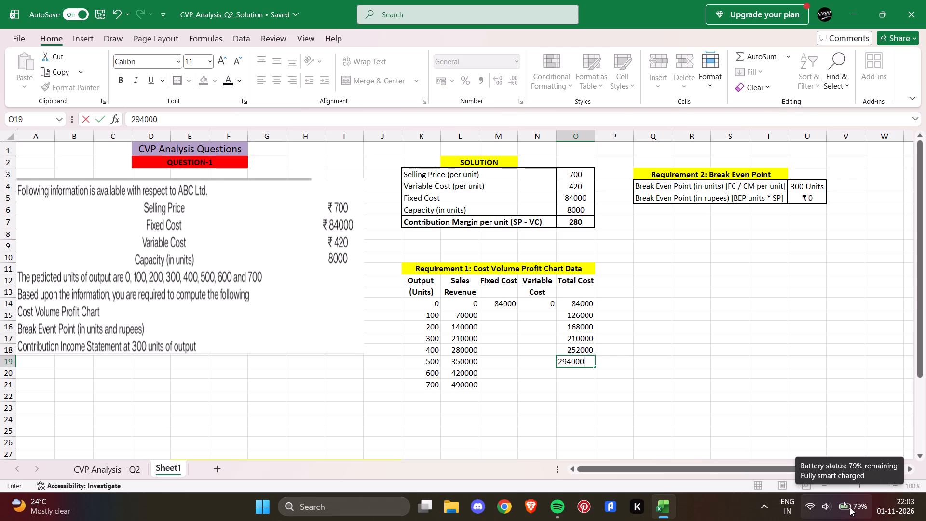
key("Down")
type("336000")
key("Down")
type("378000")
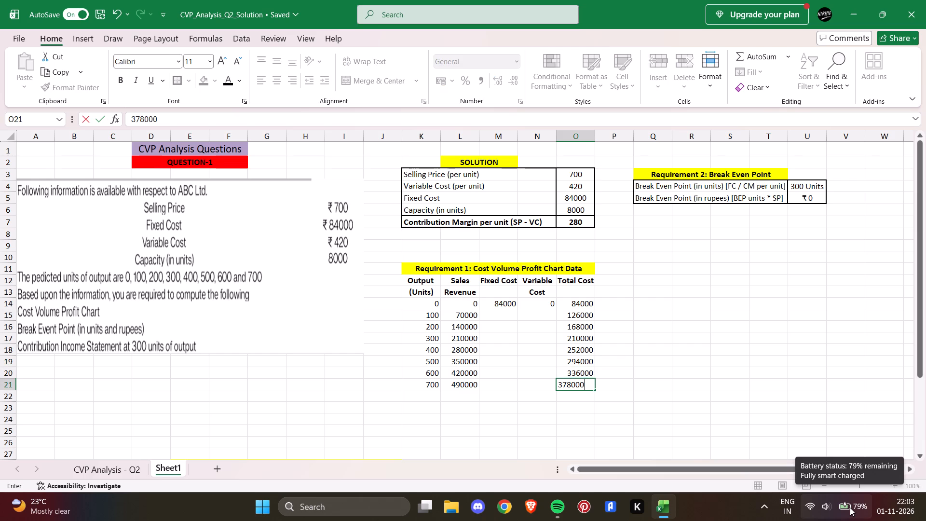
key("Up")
Enter the variable cost figures 42000, 84000 and 126000 in N15:N17.
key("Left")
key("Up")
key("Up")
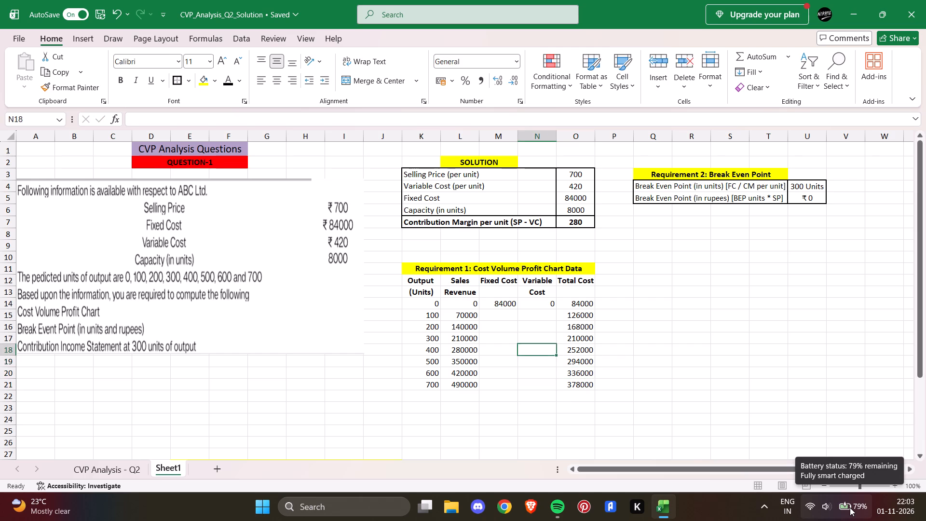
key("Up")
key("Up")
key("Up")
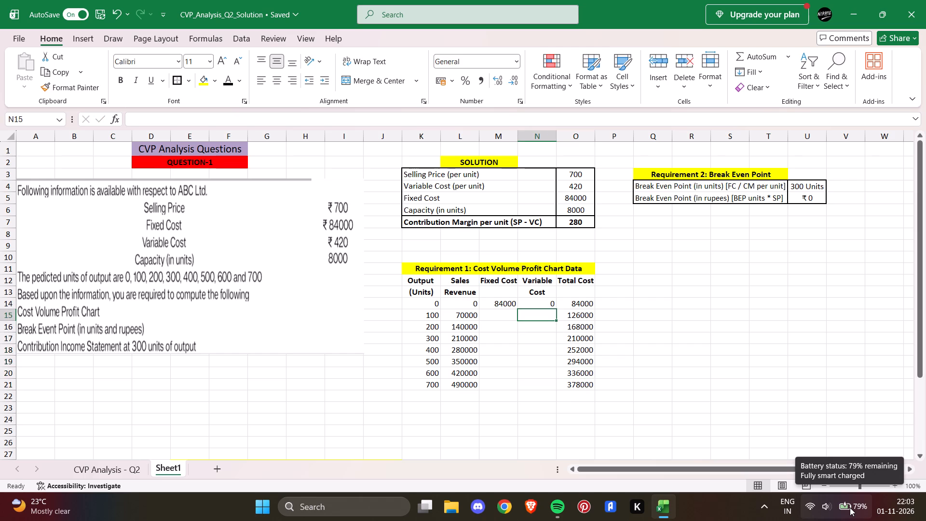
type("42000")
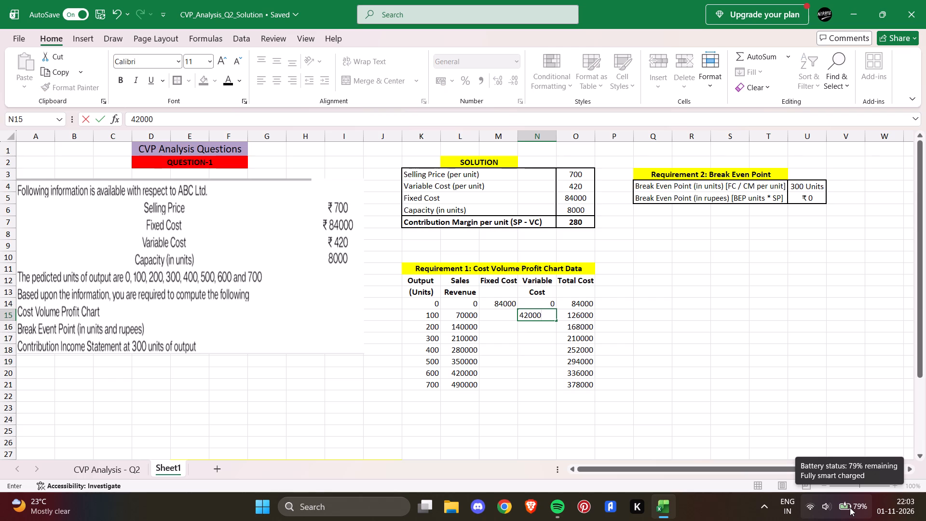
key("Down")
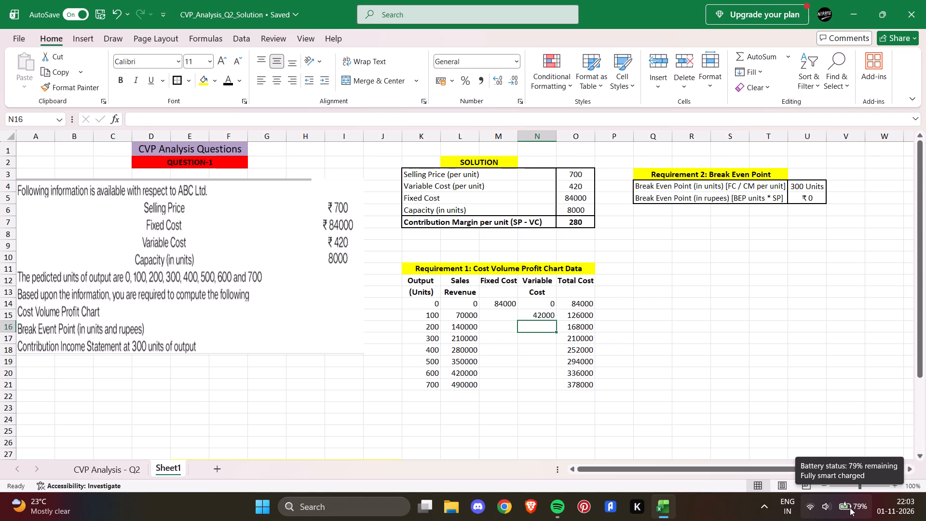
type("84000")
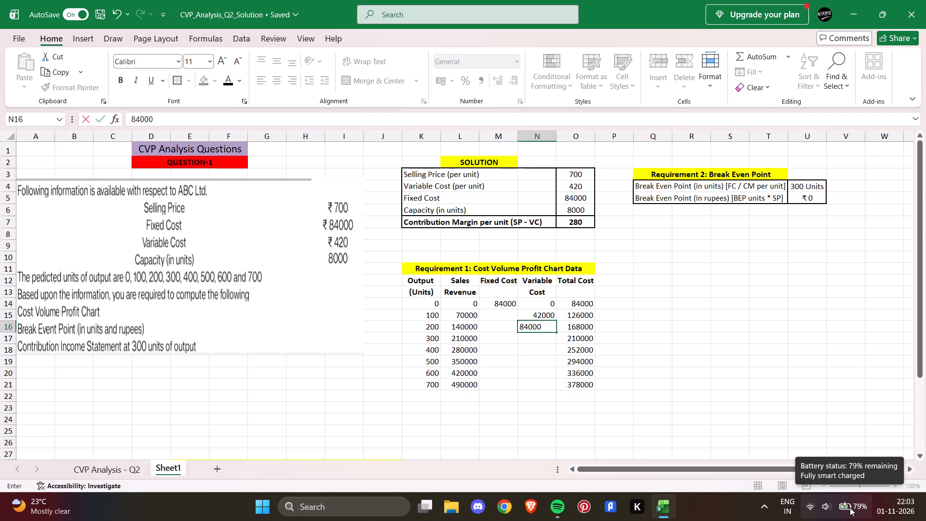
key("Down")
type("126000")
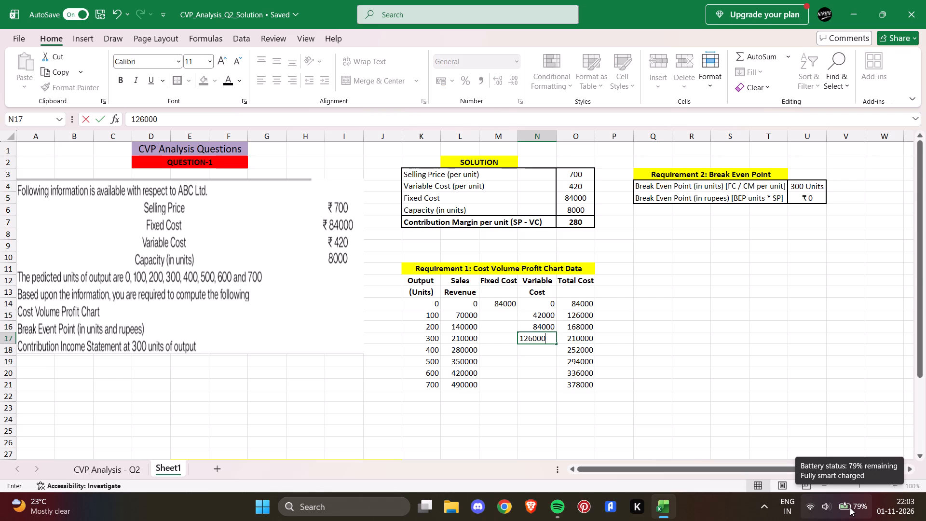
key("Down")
Enter 168000 in N18 as the variable cost for 400 units.
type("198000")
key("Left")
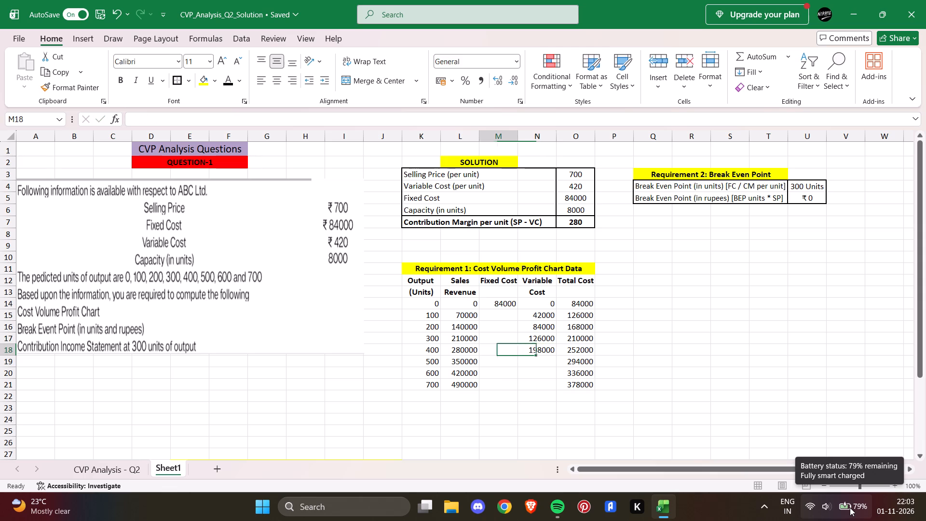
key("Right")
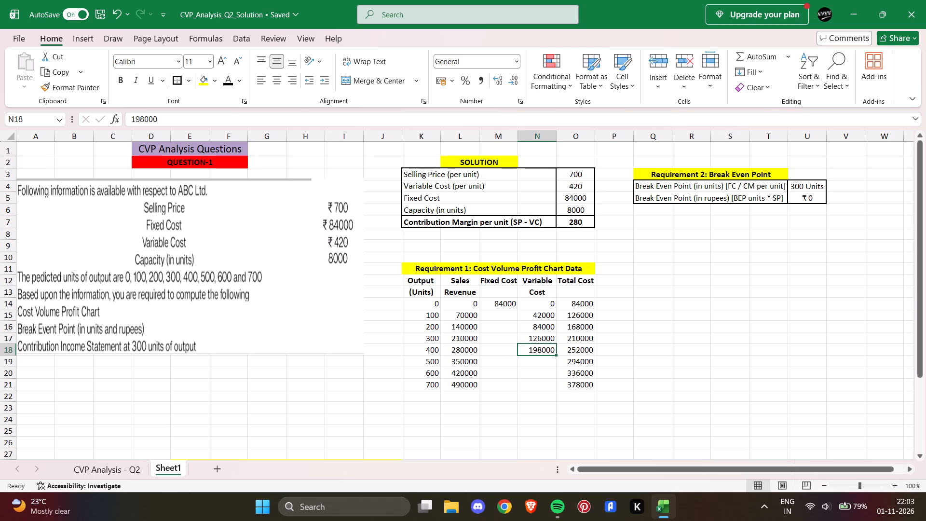
left_click(141, 116)
key("BackSpace")
key("5")
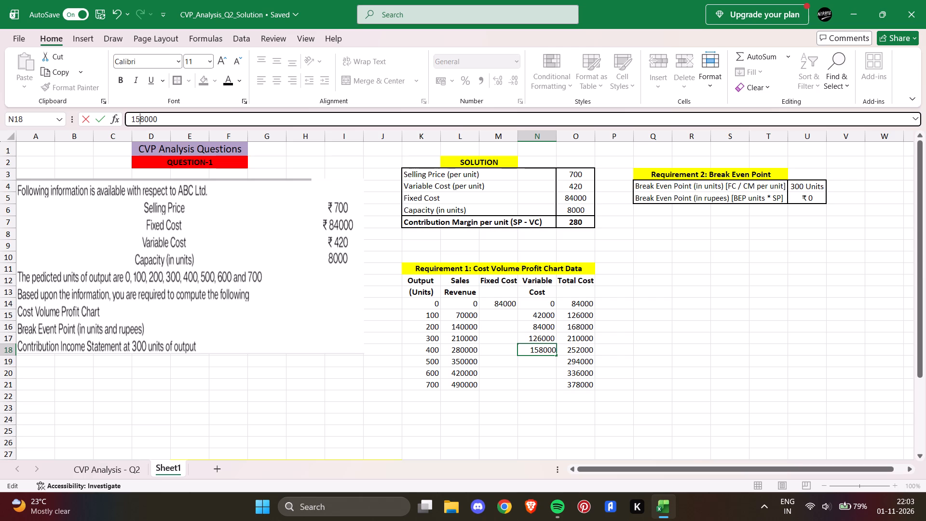
key("BackSpace")
left_click(141, 116)
key("6")
key("BackSpace")
key("6")
key("BackSpace")
key("BackSpace")
type("68")
key("Down")
left_click(531, 363)
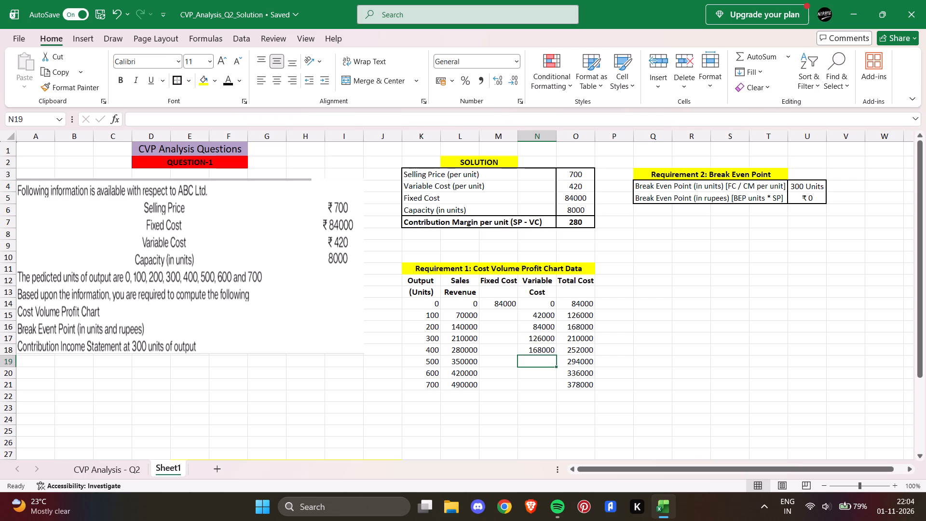
Enter the variable cost figures 210000, 252000 and 294000 in N19:N21 for 500, 600 and 700 units.
key("2")
left_click(531, 363)
key("1")
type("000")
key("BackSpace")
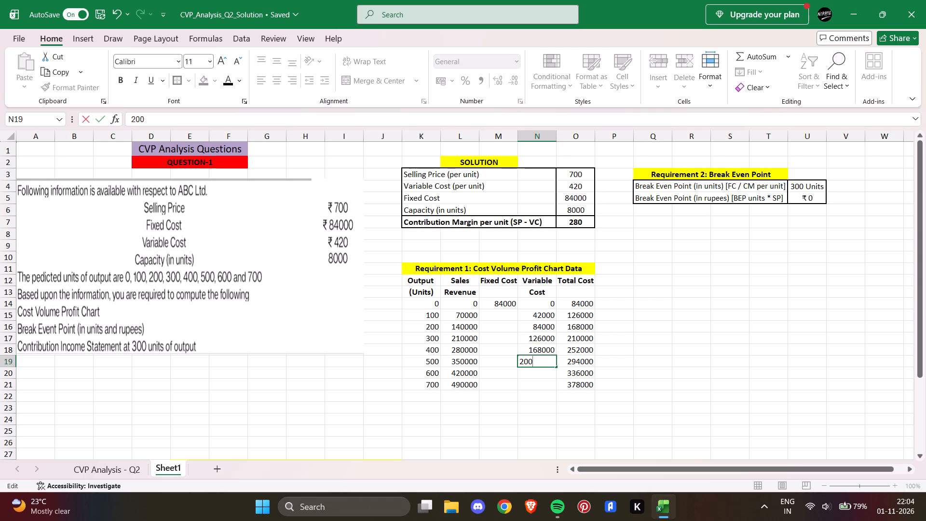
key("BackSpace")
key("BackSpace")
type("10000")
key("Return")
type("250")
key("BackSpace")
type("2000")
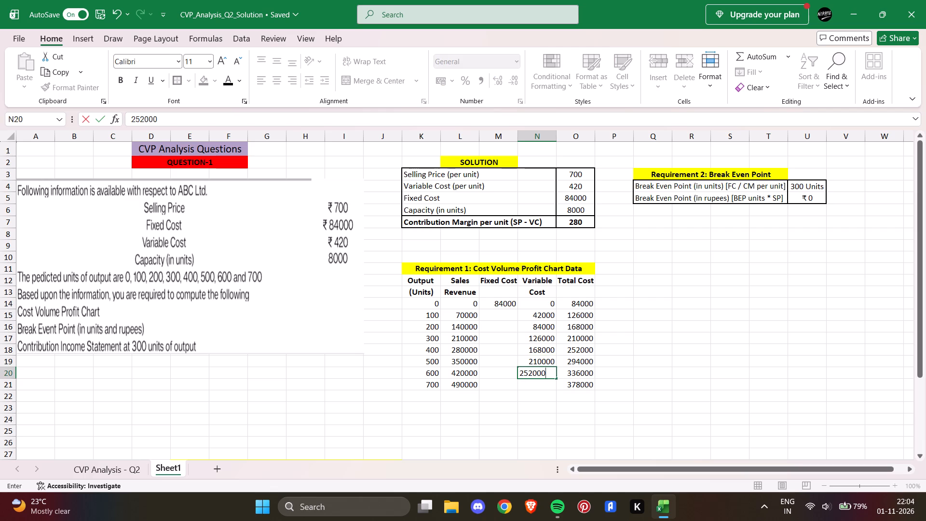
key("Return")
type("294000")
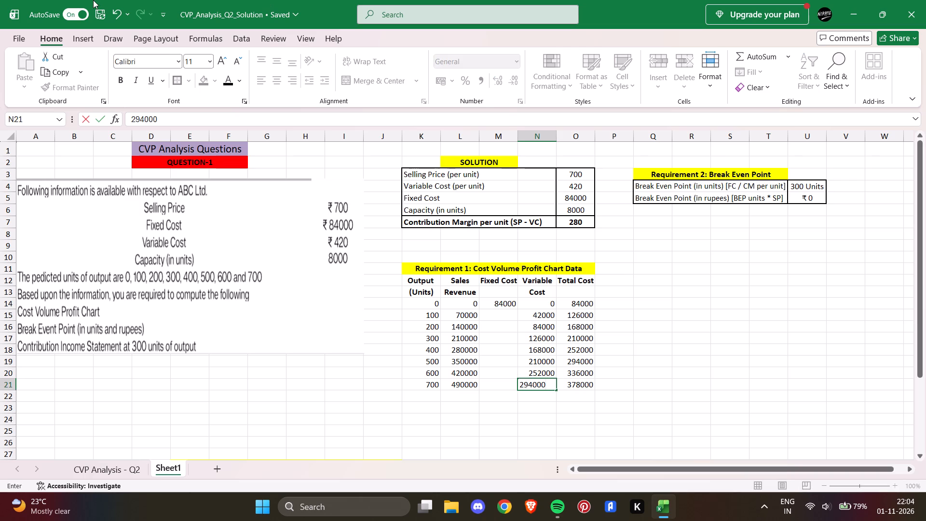
left_click(737, 356)
Fill the fixed cost 84000 from M14 down through M21.
left_click(502, 304)
left_click_drag(502, 304, 505, 336)
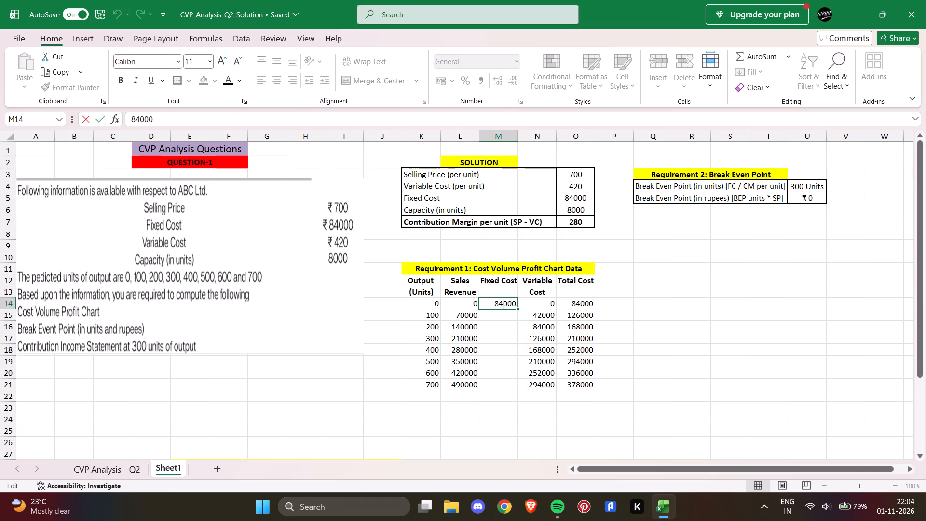
left_click_drag(518, 309, 529, 389)
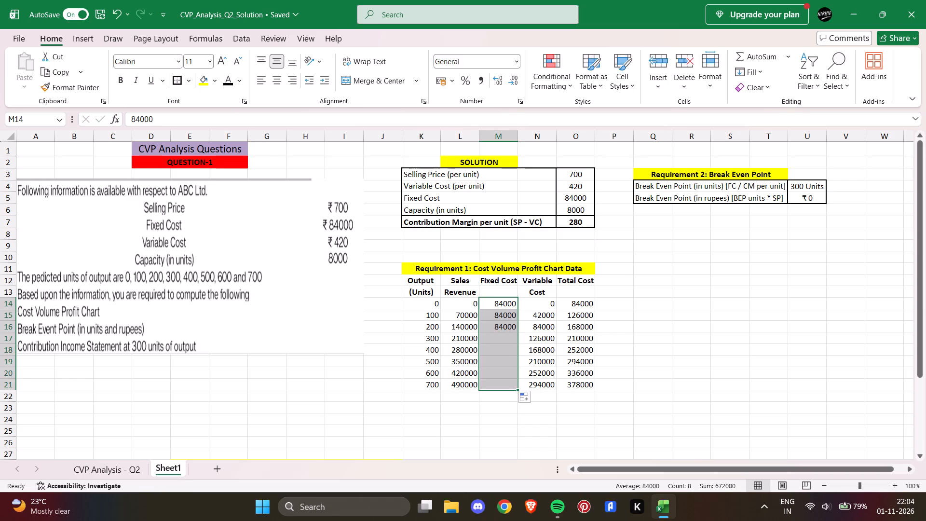
left_click(633, 344)
Centre the chart data values in K14:O21 horizontally.
left_click_drag(419, 299, 593, 382)
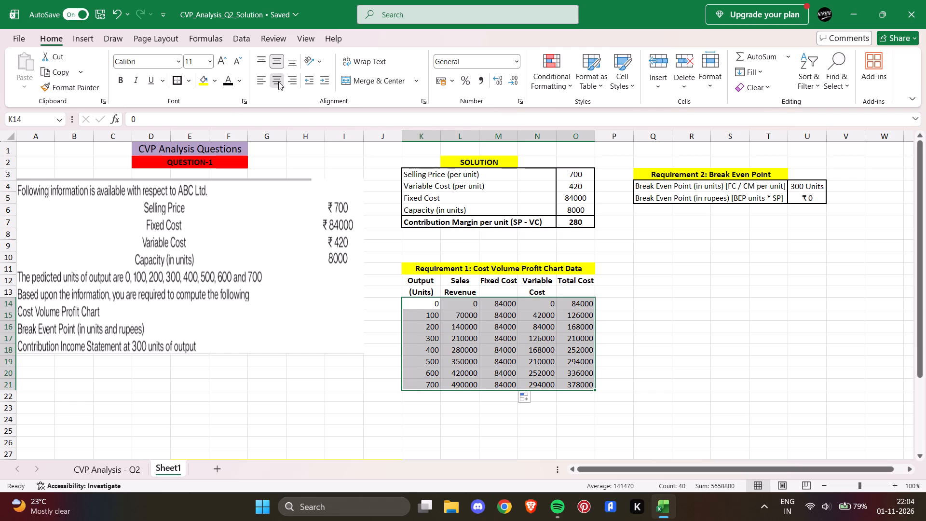
left_click(278, 82)
left_click(658, 283)
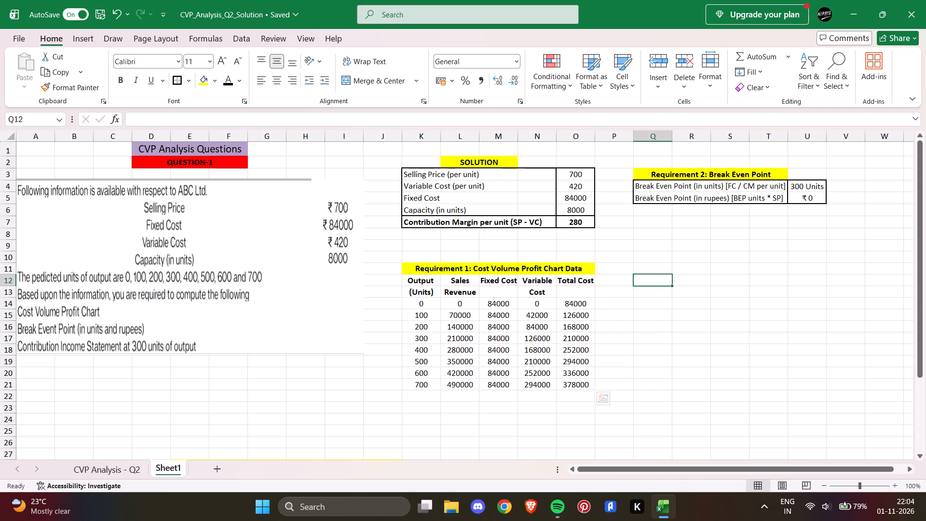
Apply an outside border around the chart data table's header cells K12:O13.
left_click_drag(412, 281, 570, 289)
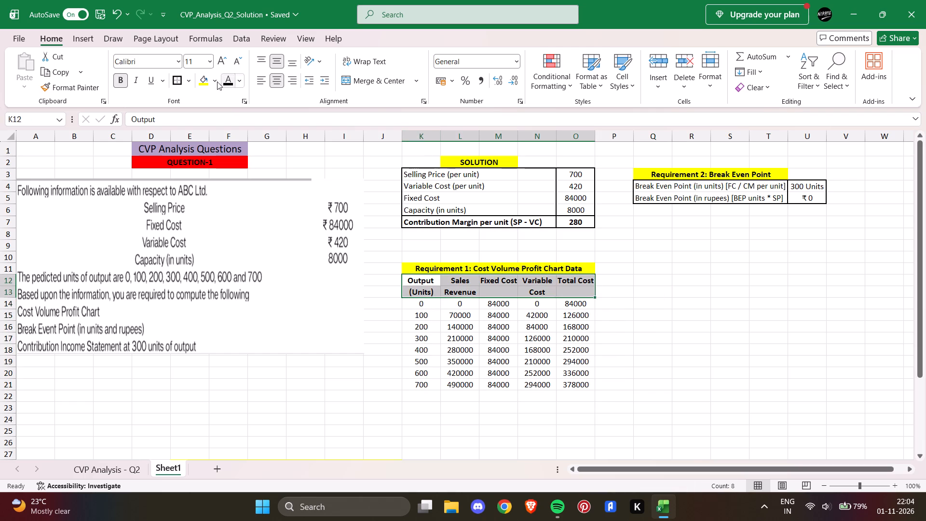
left_click(178, 83)
left_click_drag(403, 280, 403, 281)
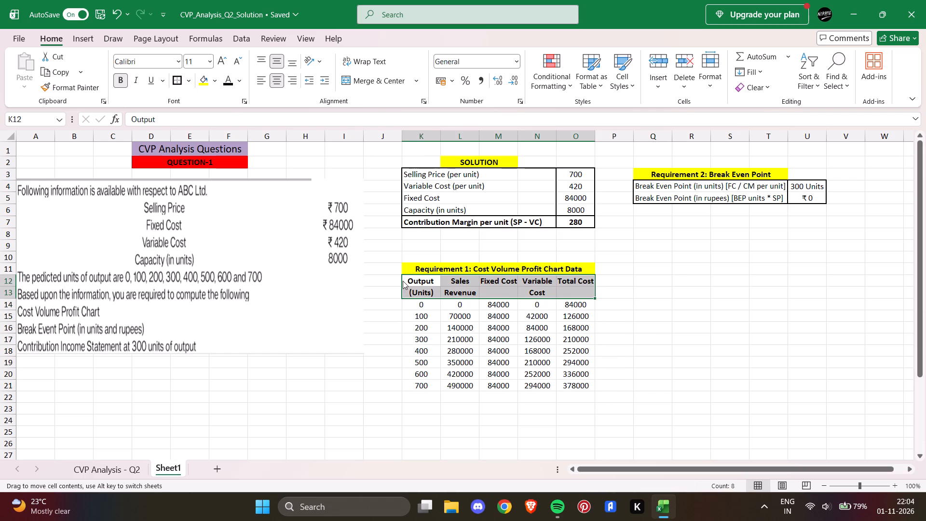
left_click_drag(403, 281, 421, 280)
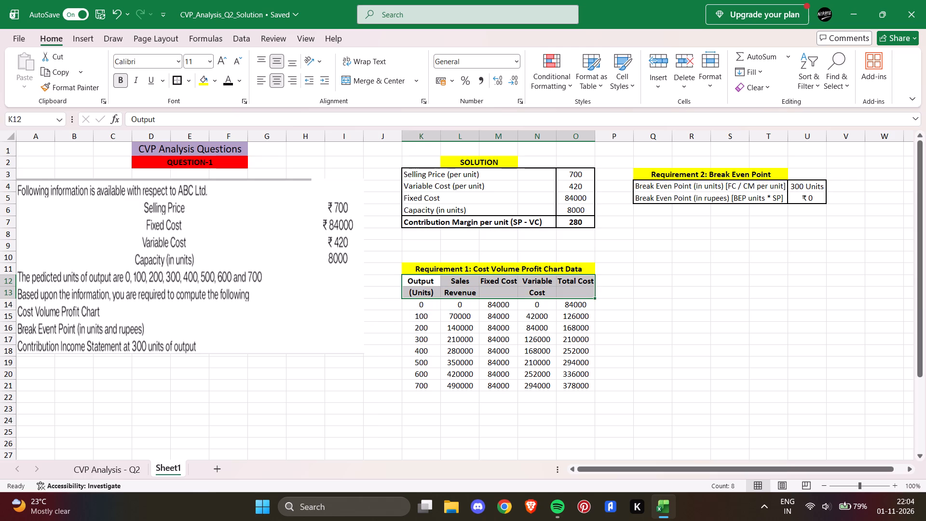
Apply an outside border around the whole chart data table, K12:O21.
left_click_drag(411, 283, 579, 387)
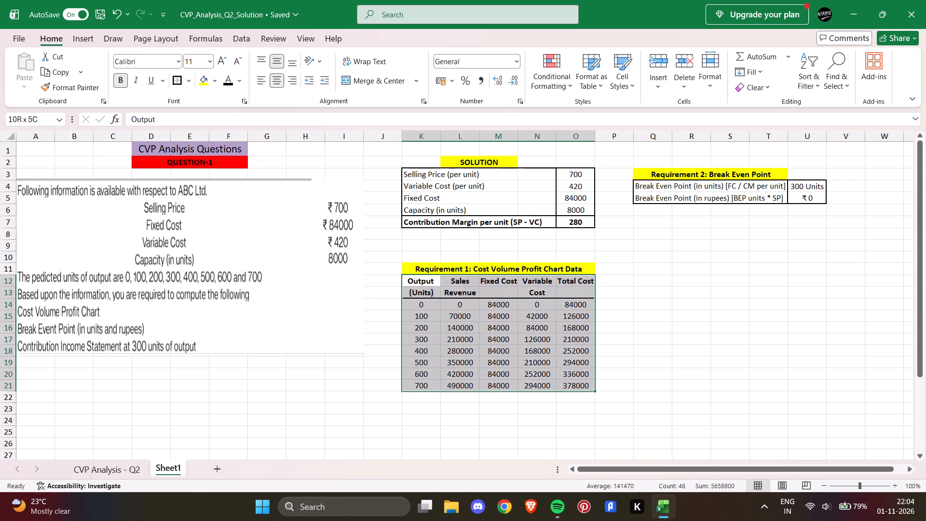
left_click_drag(579, 387, 579, 386)
left_click(179, 79)
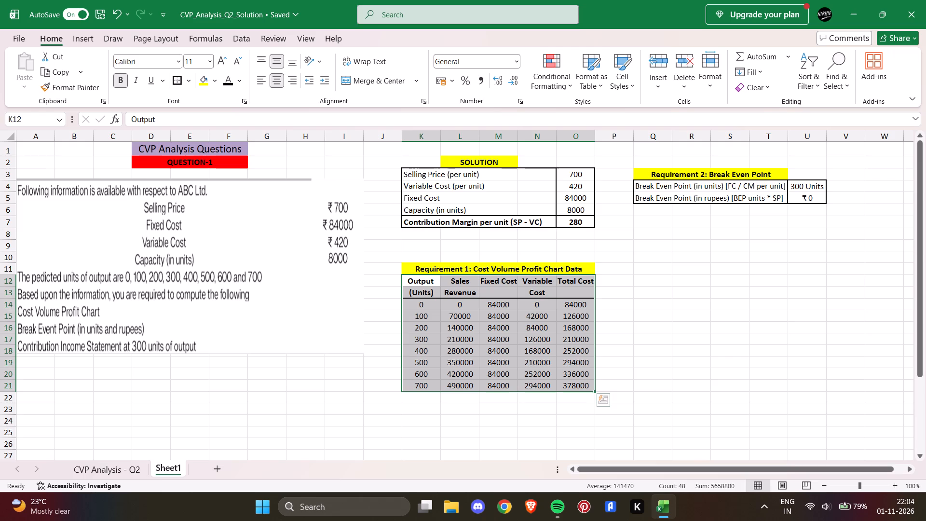
scroll(647, 312, "up", 1)
scroll(647, 312, "down", 1)
scroll(647, 312, "up", 1)
left_click(642, 285)
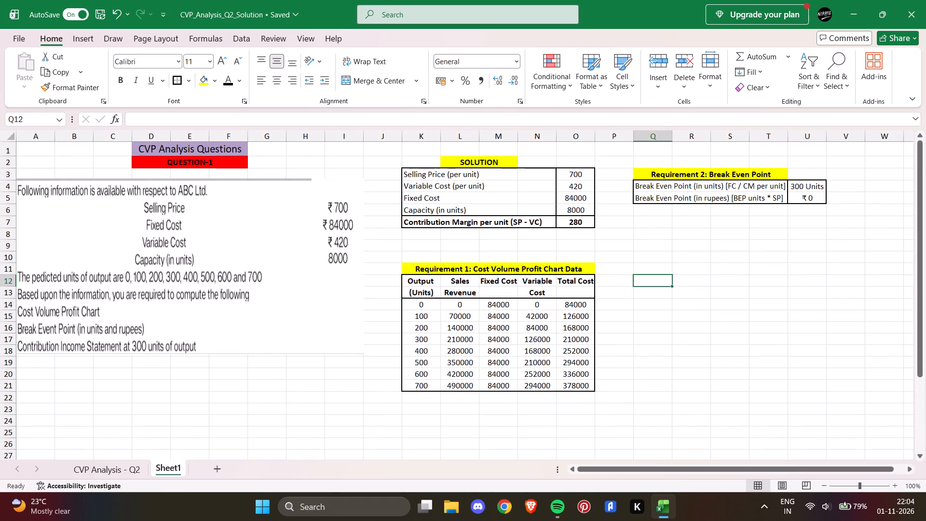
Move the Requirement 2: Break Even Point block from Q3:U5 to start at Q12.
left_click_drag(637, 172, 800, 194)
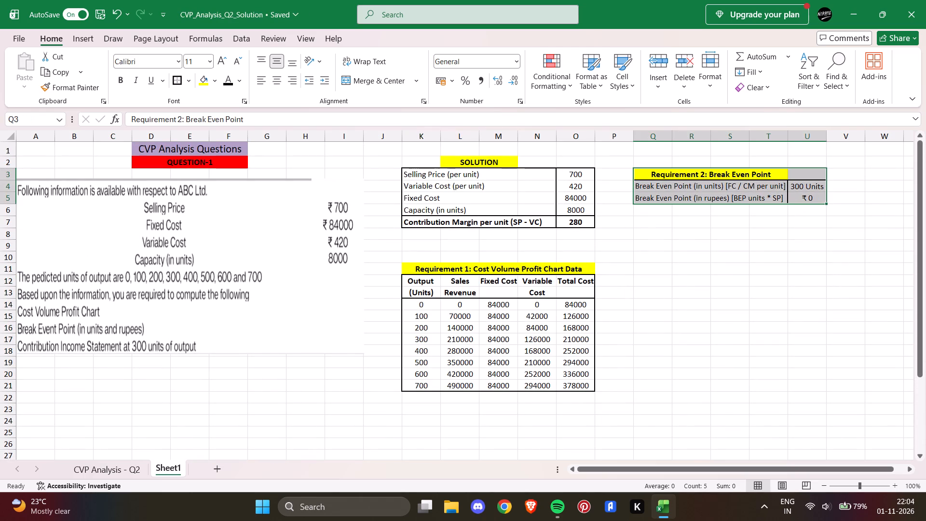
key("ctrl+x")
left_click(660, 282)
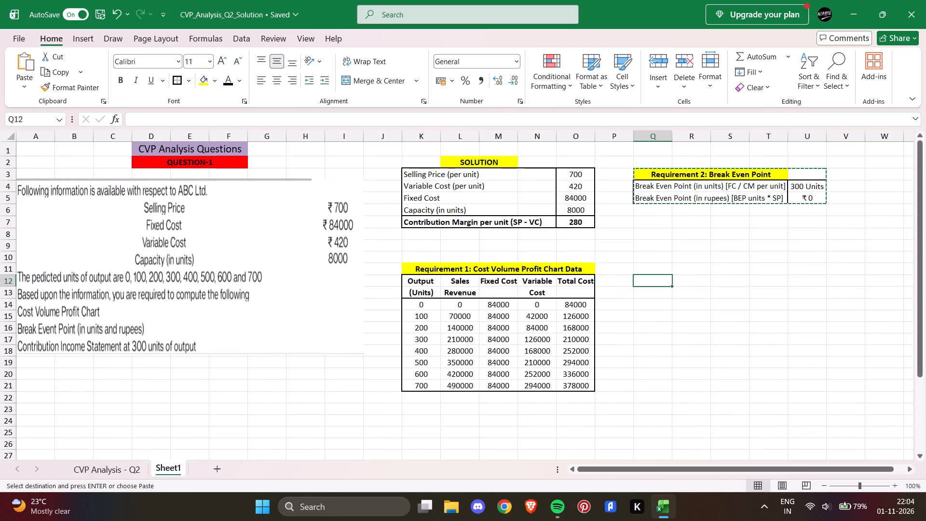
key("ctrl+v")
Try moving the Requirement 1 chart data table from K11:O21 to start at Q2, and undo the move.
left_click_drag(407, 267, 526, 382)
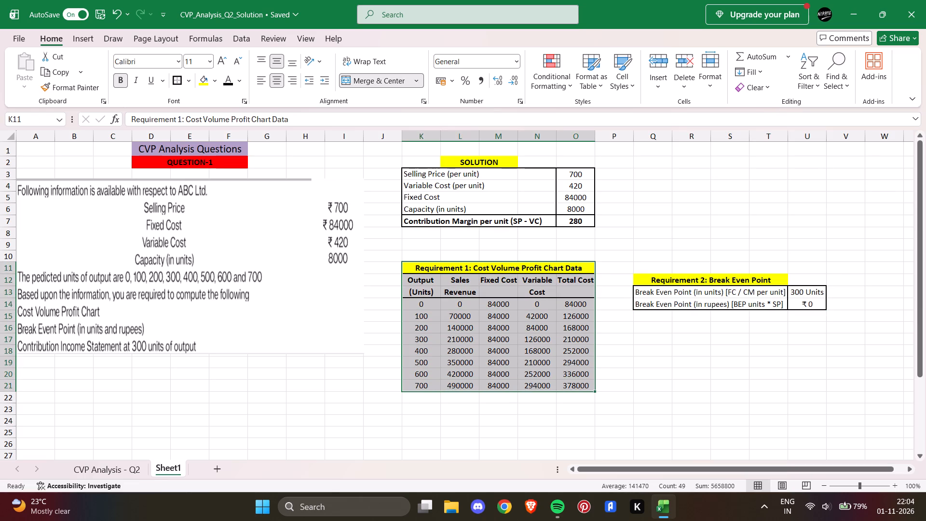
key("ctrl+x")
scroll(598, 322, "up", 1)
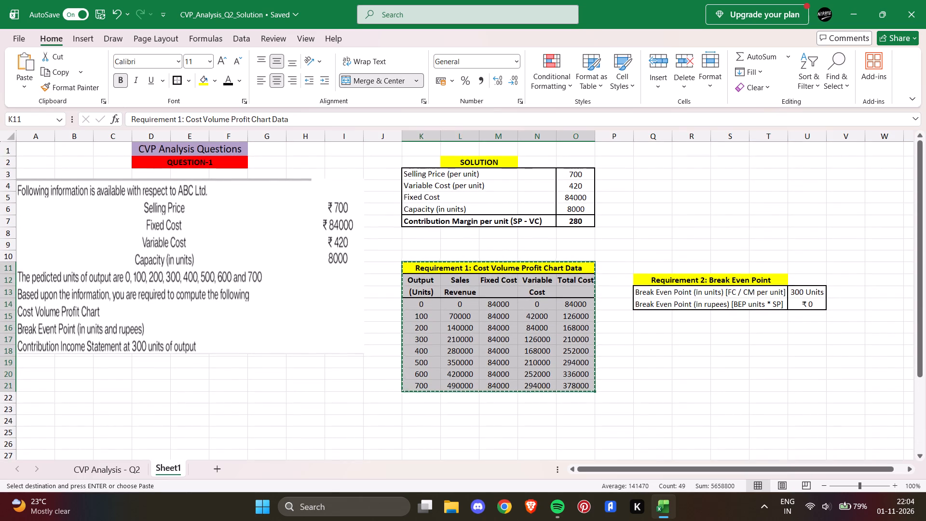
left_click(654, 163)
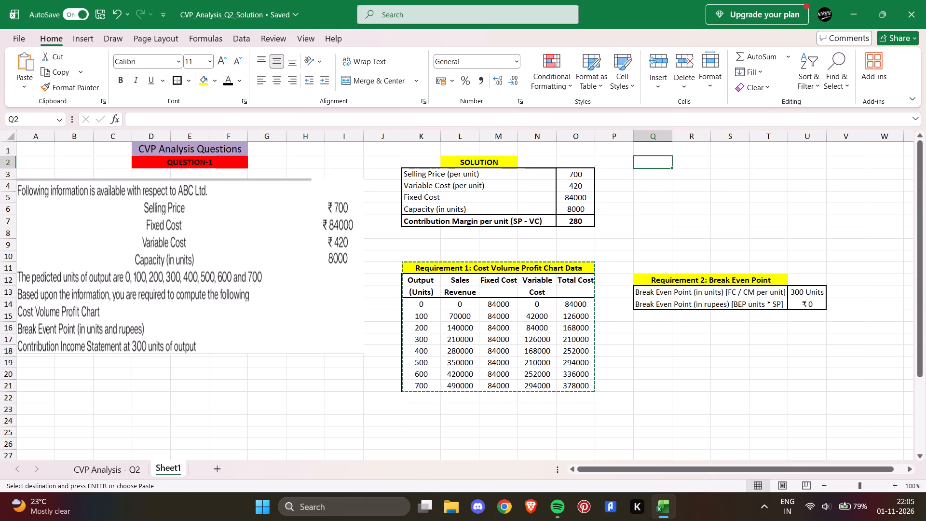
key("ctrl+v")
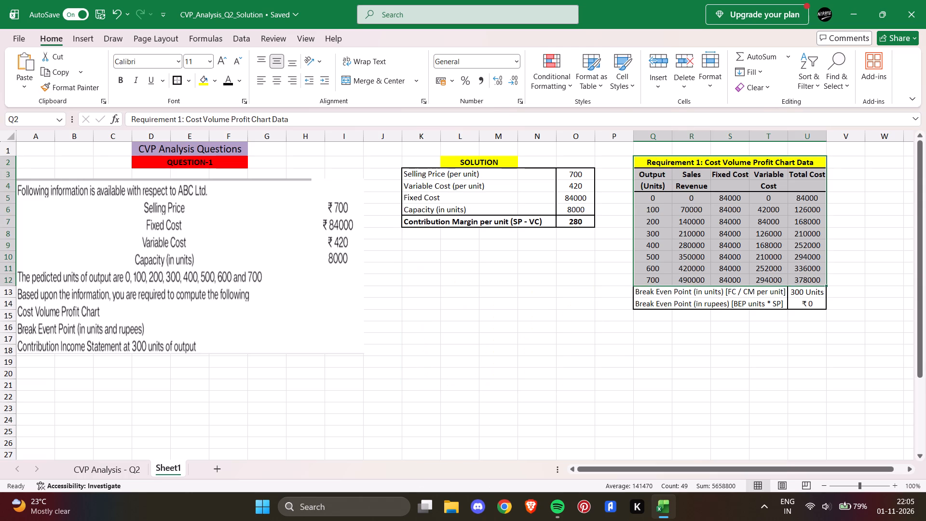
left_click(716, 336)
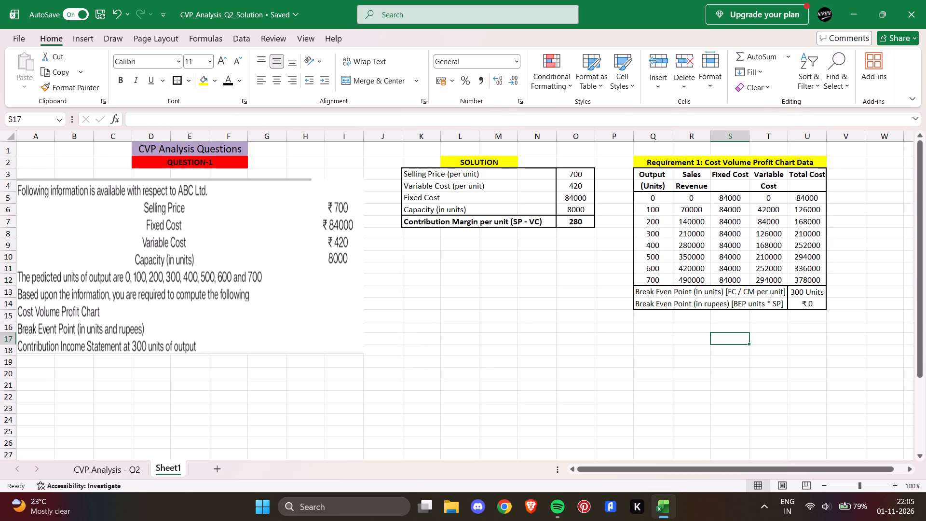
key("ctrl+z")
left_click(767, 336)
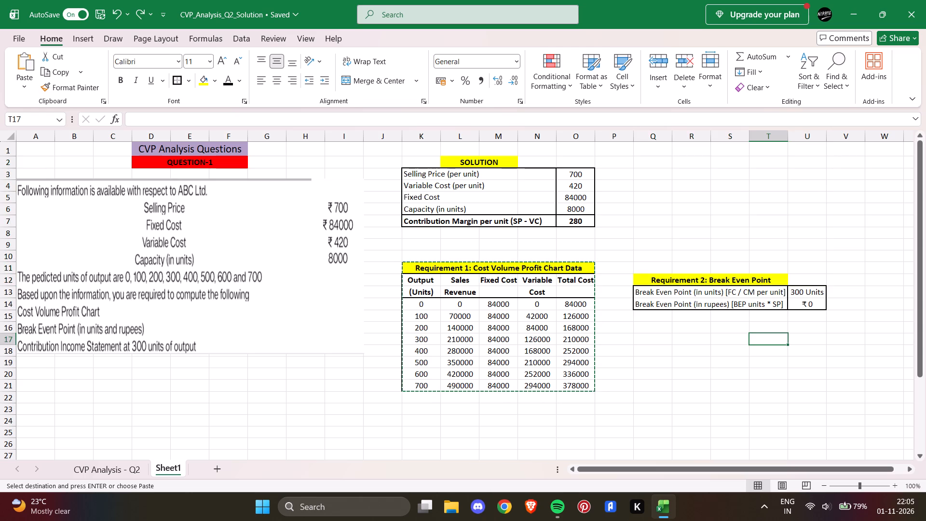
Move the Requirement 2: Break Even Point block from Q12:U14 to start at Q17.
left_click_drag(634, 277, 786, 301)
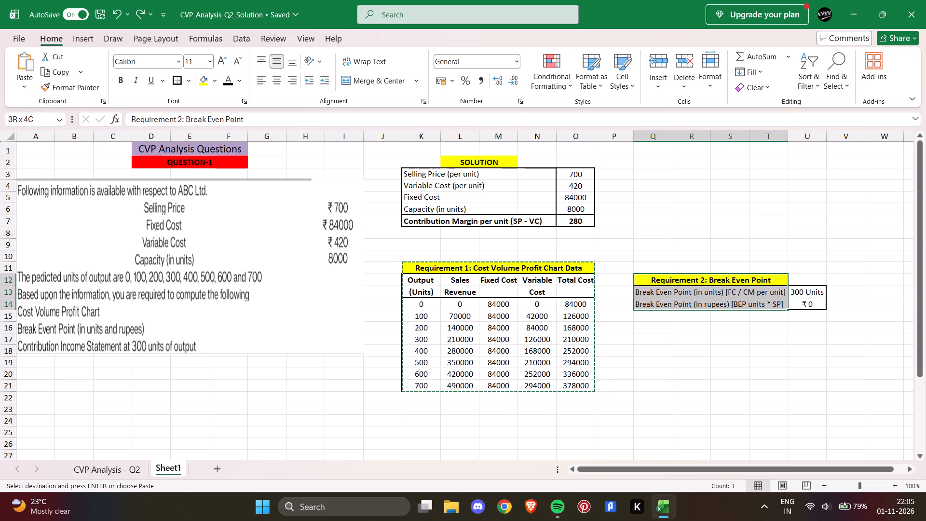
left_click_drag(786, 301, 800, 301)
key("ctrl+x")
left_click(671, 343)
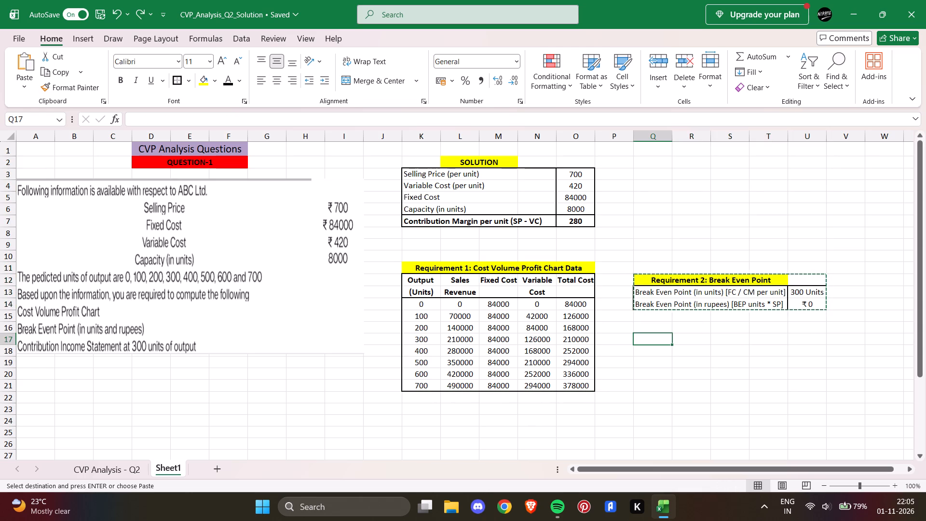
key("ctrl+v")
Move the Requirement 1: Cost Volume Profit Chart Data table from K11:O21 to start at Q2.
left_click_drag(408, 267, 425, 283)
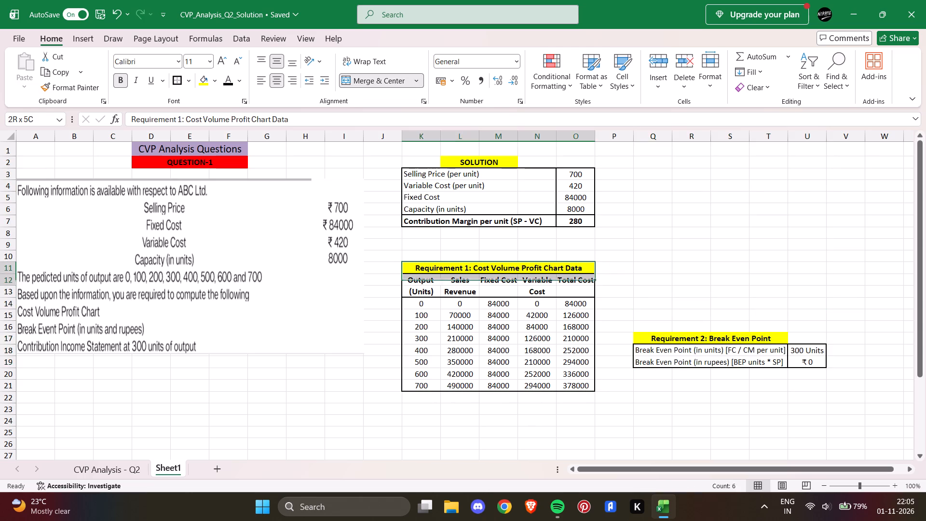
left_click_drag(425, 283, 542, 381)
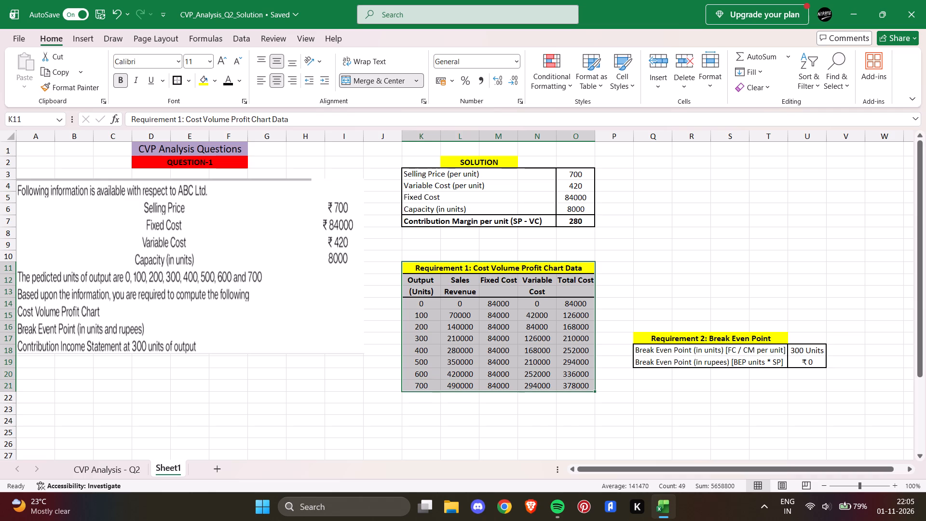
key("ctrl+x")
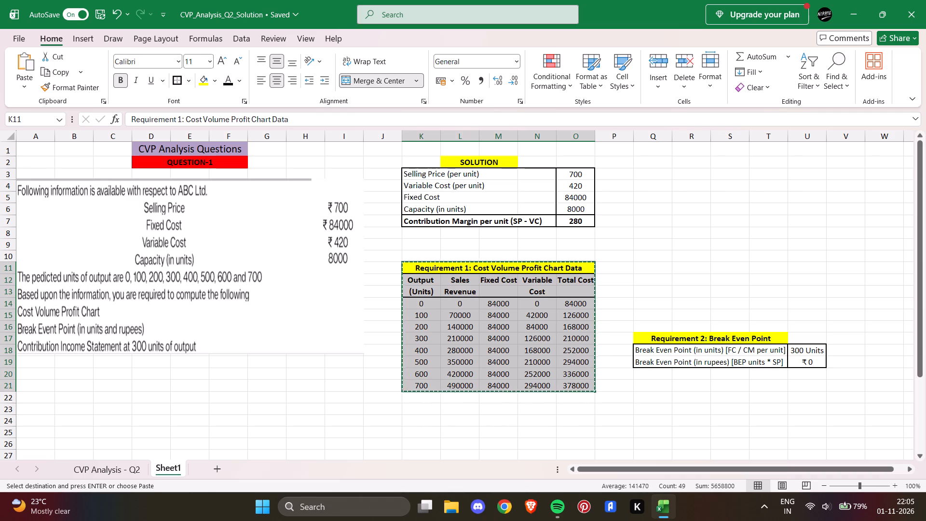
left_click(644, 164)
key("ctrl+v")
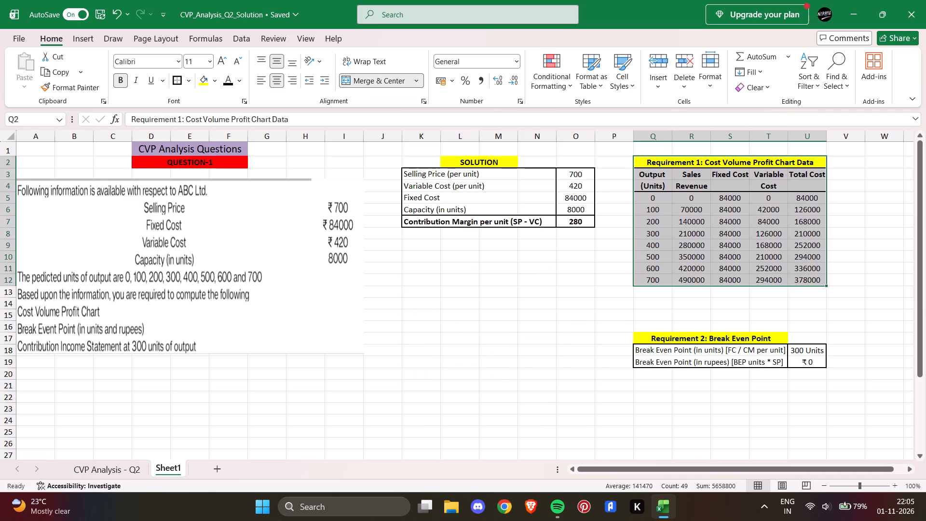
scroll(609, 282, "up", 1)
left_click(576, 310)
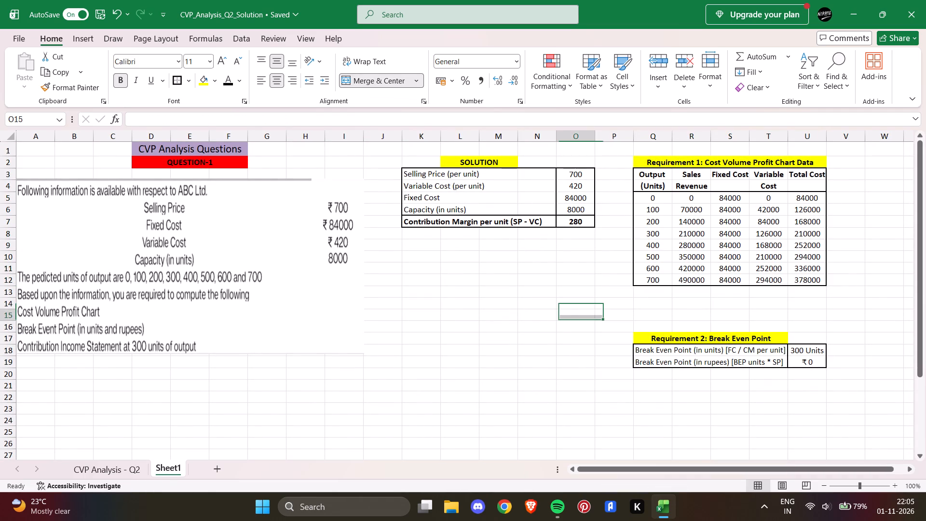
Move the Requirement 2: Break Even Point block from Q17:U19 to start at K15, under the solution data.
left_click_drag(640, 336, 711, 361)
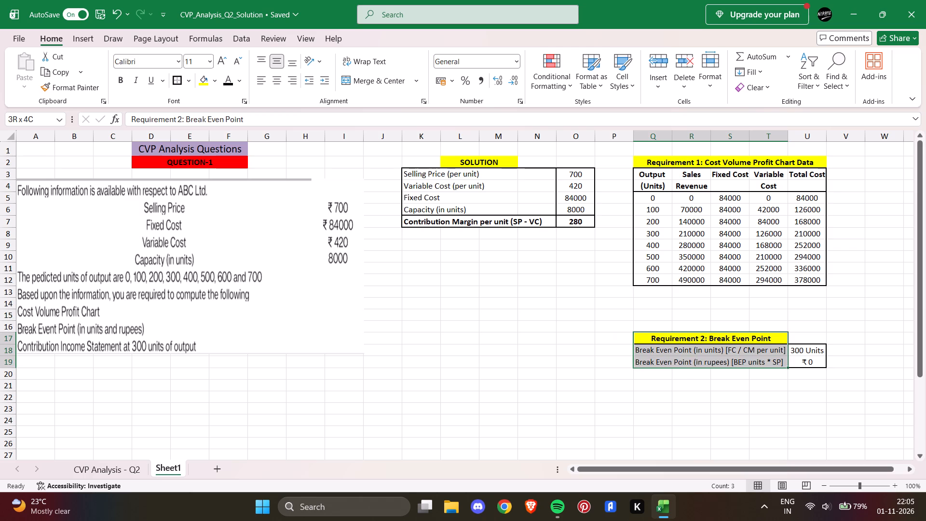
left_click_drag(711, 361, 800, 367)
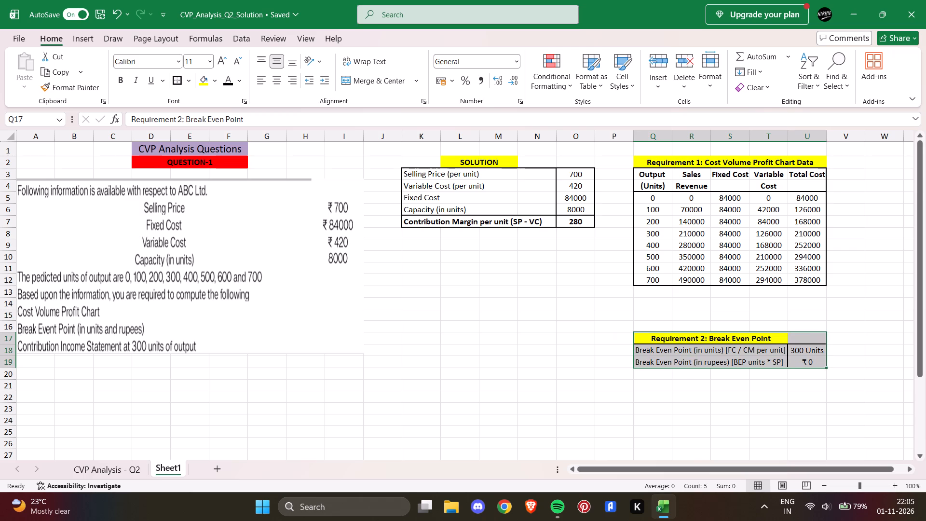
key("ctrl+x")
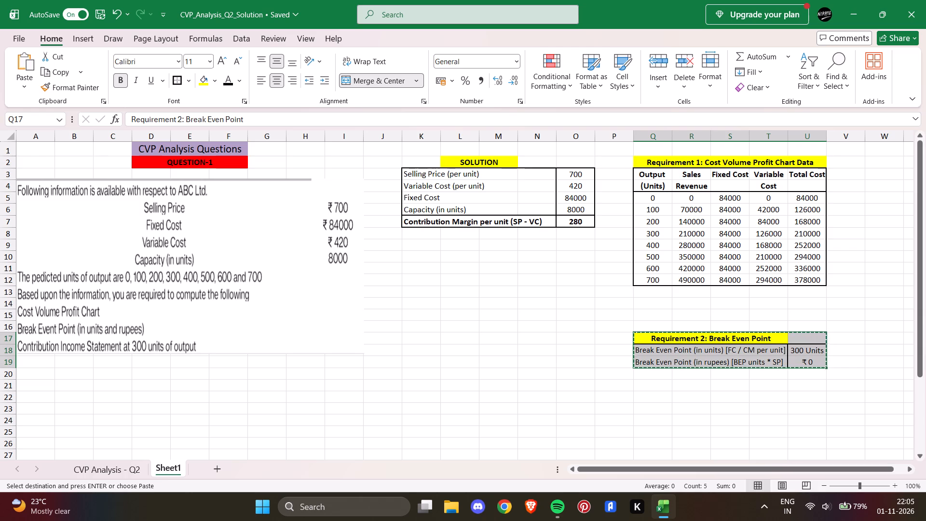
left_click(419, 316)
key("ctrl+v")
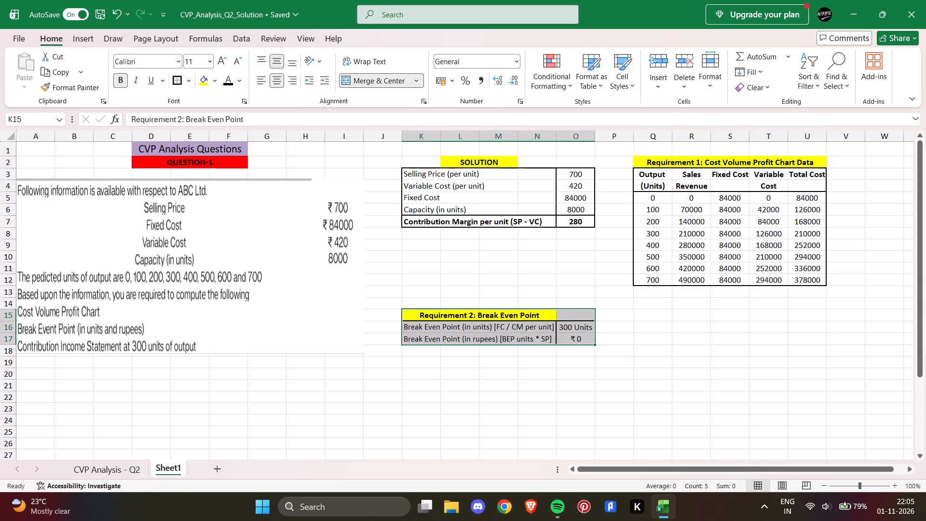
scroll(438, 349, "right", 1)
left_click(510, 349)
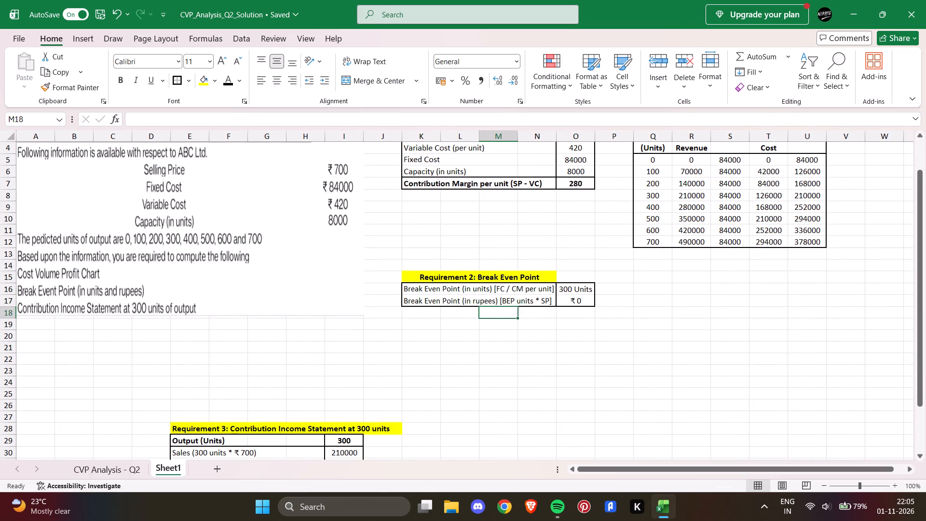
scroll(376, 378, "down", 1)
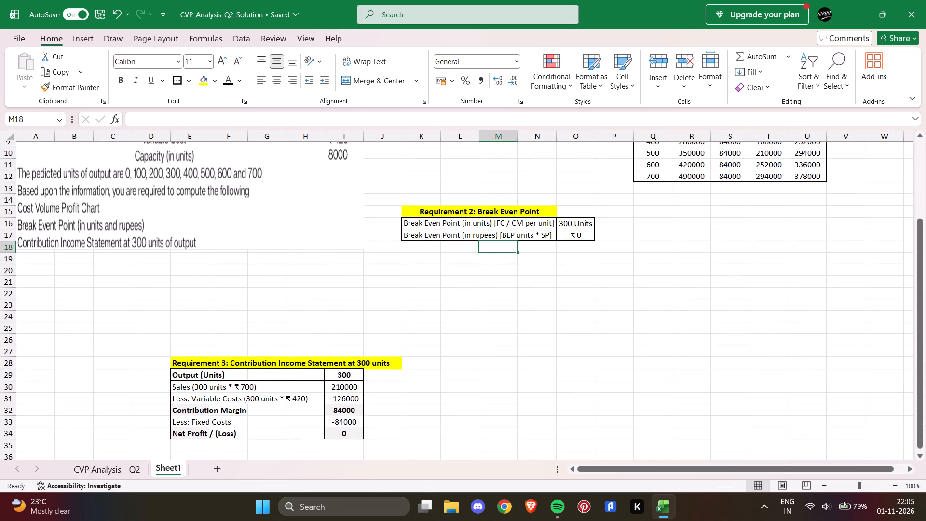
Move the Requirement 3: Contribution Income Statement block from E28:J34 to start at Q15, beside the Requirement 2 block.
left_click_drag(174, 360, 366, 432)
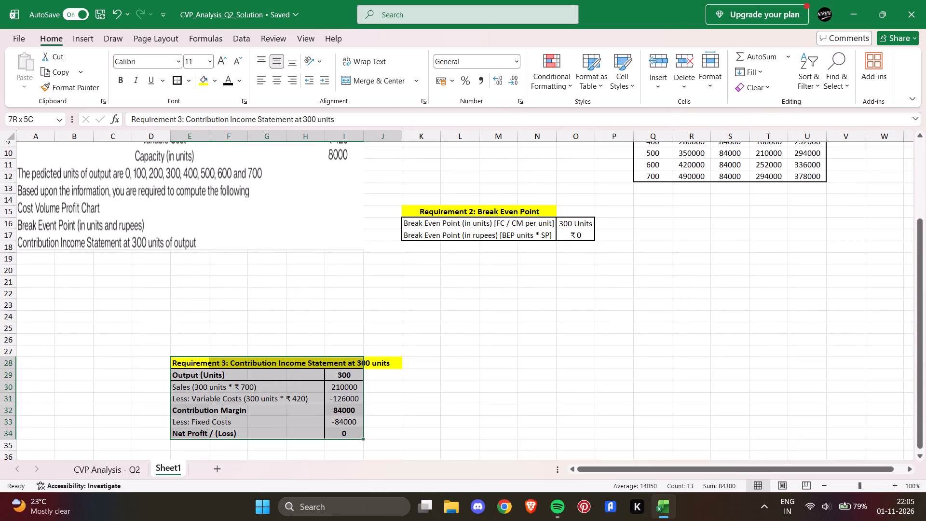
left_click_drag(366, 432, 378, 431)
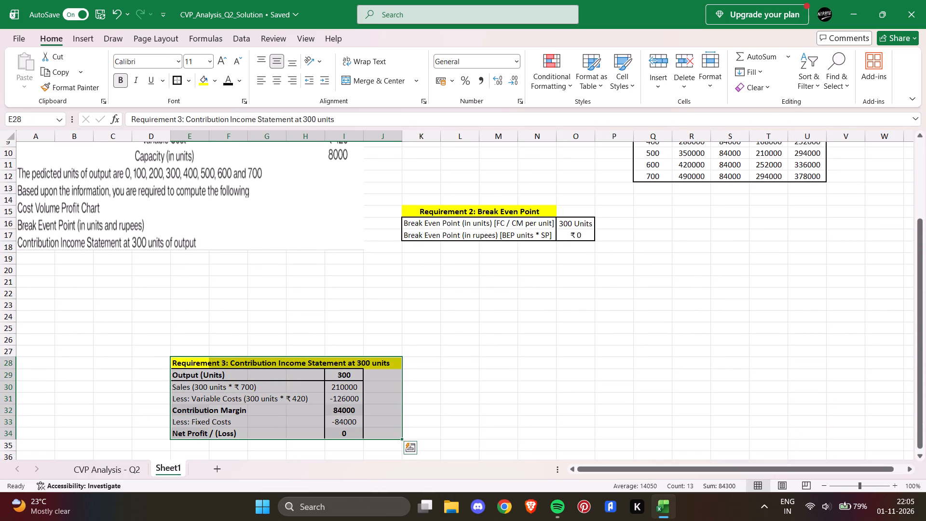
key("ctrl+x")
scroll(537, 364, "up", 1)
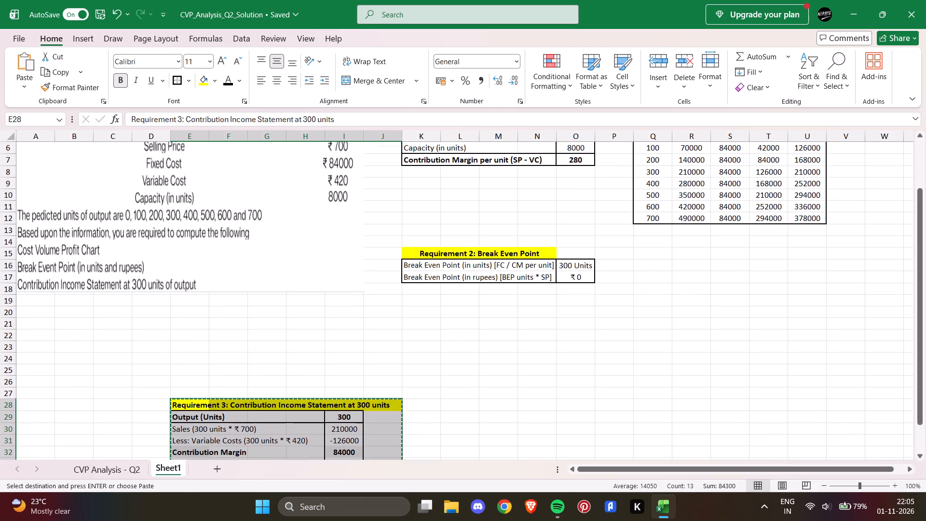
left_click(652, 255)
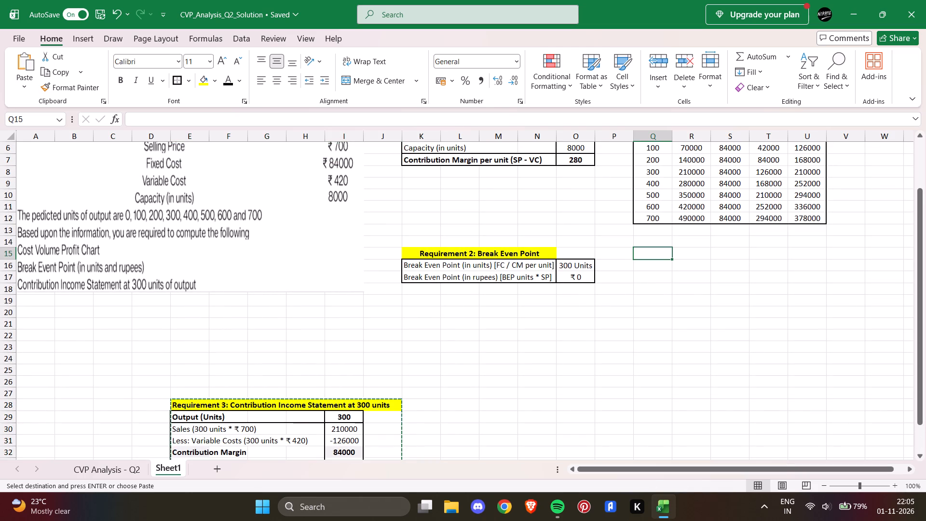
key("ctrl+v")
scroll(678, 330, "up", 1)
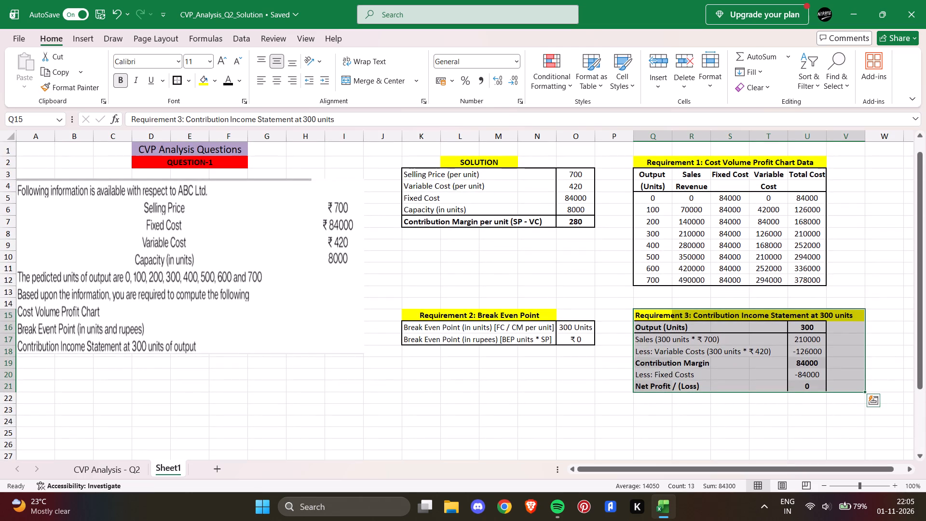
left_click(573, 385)
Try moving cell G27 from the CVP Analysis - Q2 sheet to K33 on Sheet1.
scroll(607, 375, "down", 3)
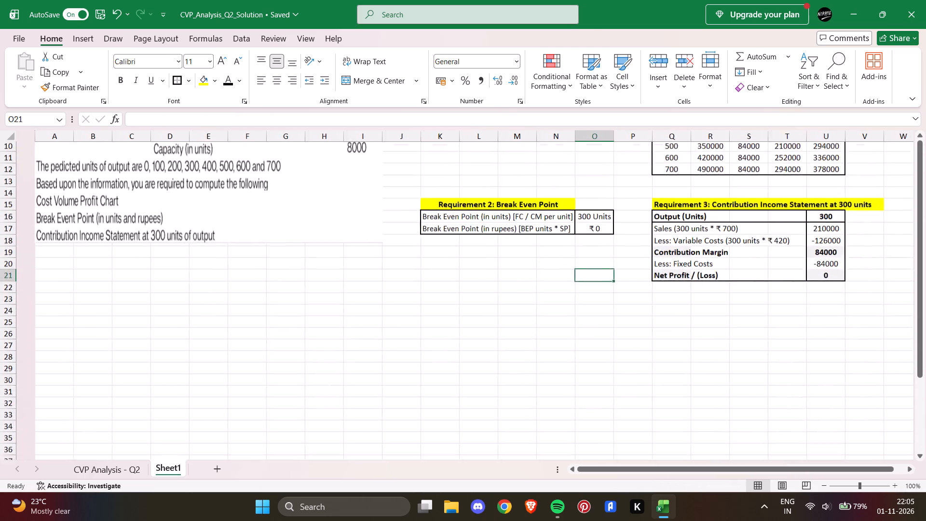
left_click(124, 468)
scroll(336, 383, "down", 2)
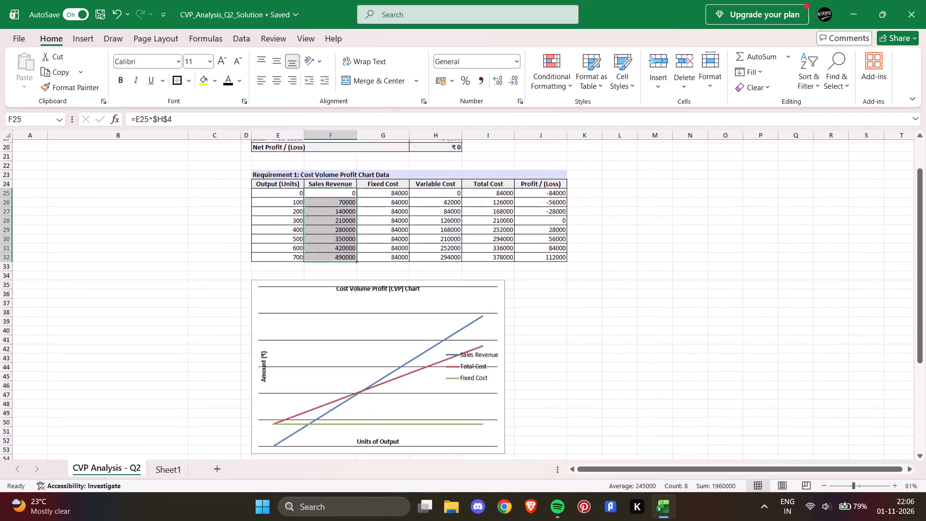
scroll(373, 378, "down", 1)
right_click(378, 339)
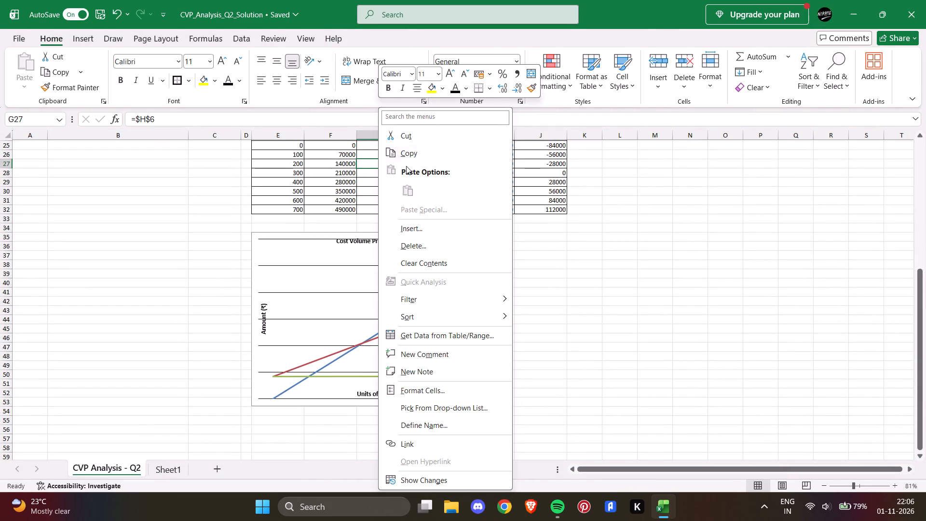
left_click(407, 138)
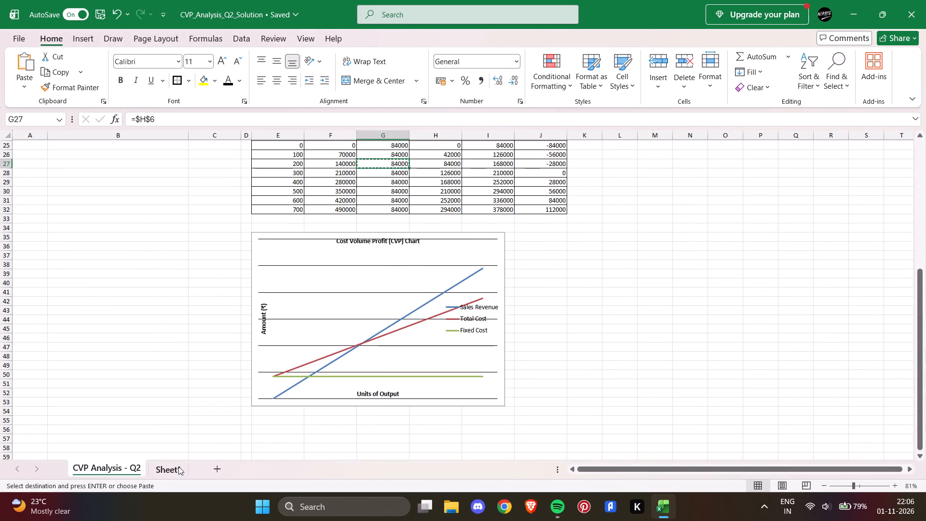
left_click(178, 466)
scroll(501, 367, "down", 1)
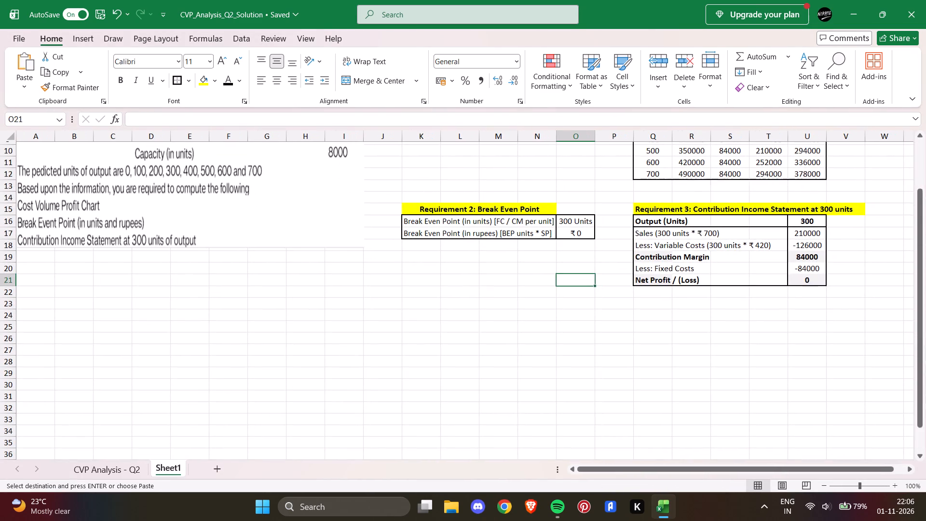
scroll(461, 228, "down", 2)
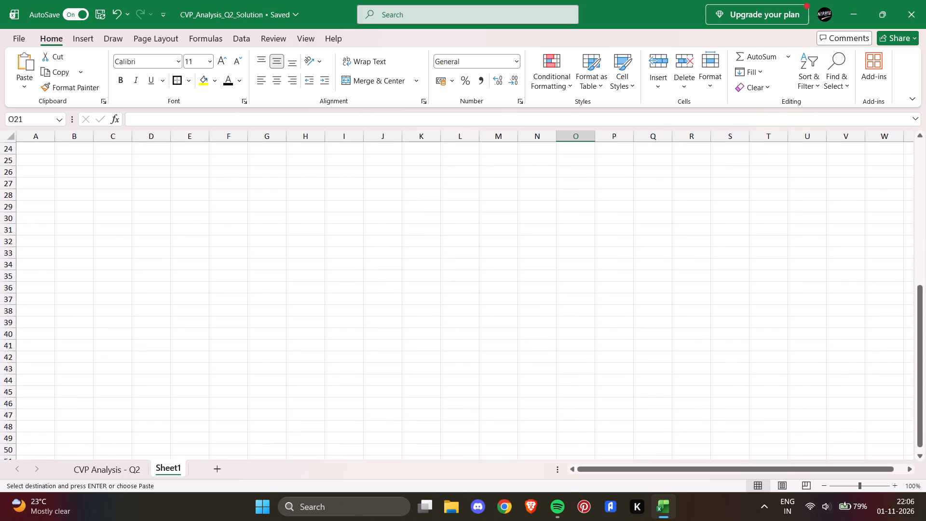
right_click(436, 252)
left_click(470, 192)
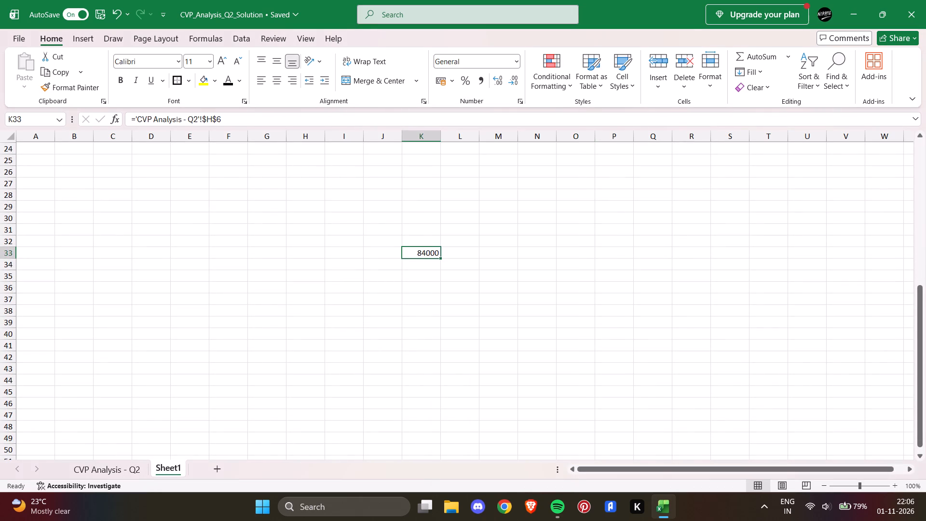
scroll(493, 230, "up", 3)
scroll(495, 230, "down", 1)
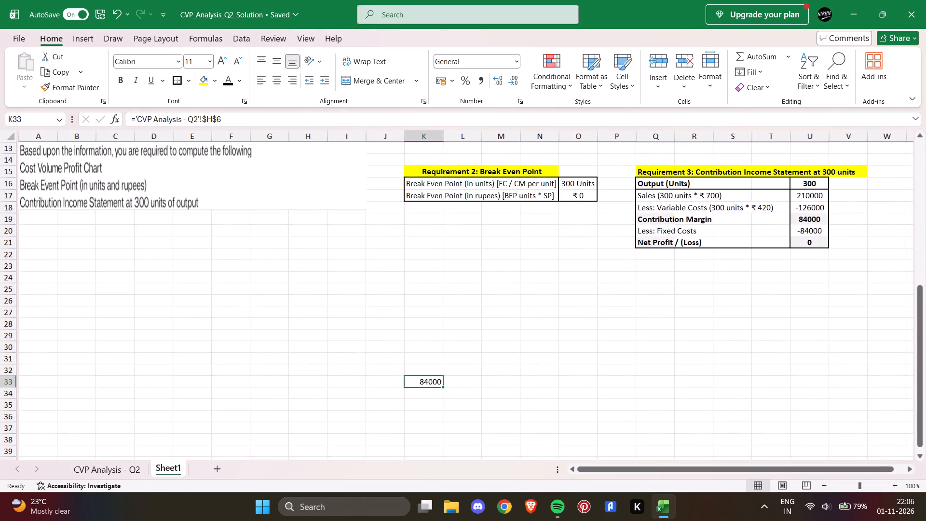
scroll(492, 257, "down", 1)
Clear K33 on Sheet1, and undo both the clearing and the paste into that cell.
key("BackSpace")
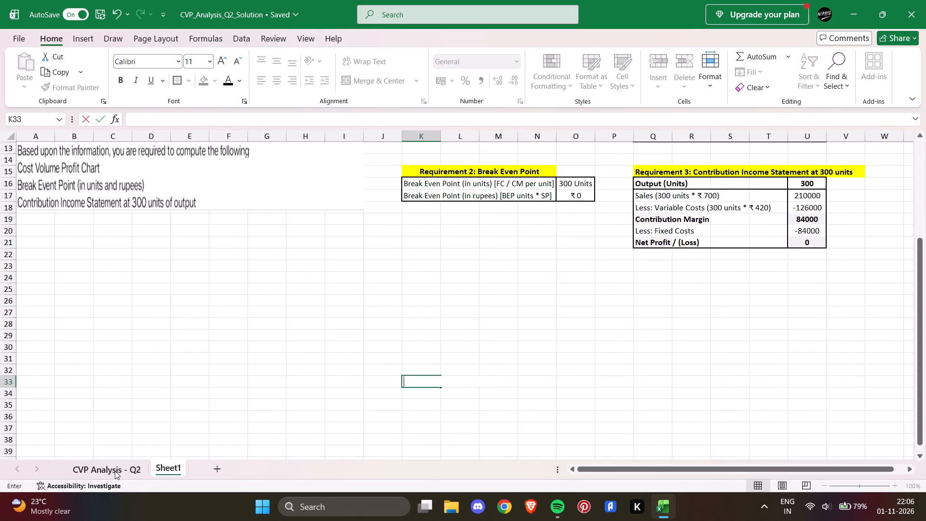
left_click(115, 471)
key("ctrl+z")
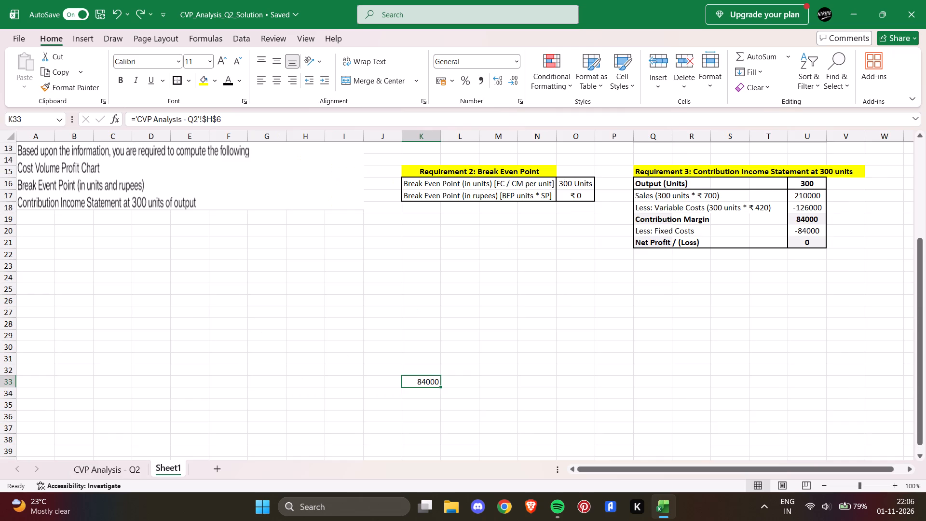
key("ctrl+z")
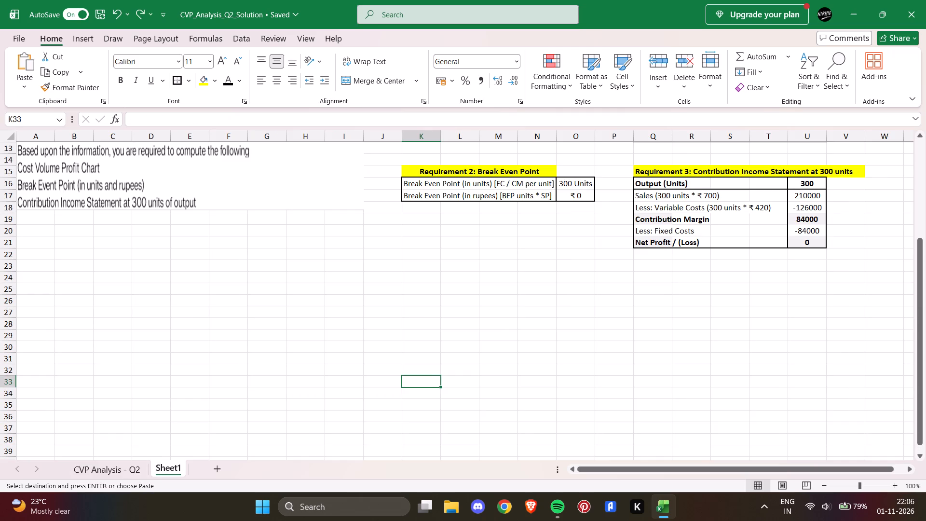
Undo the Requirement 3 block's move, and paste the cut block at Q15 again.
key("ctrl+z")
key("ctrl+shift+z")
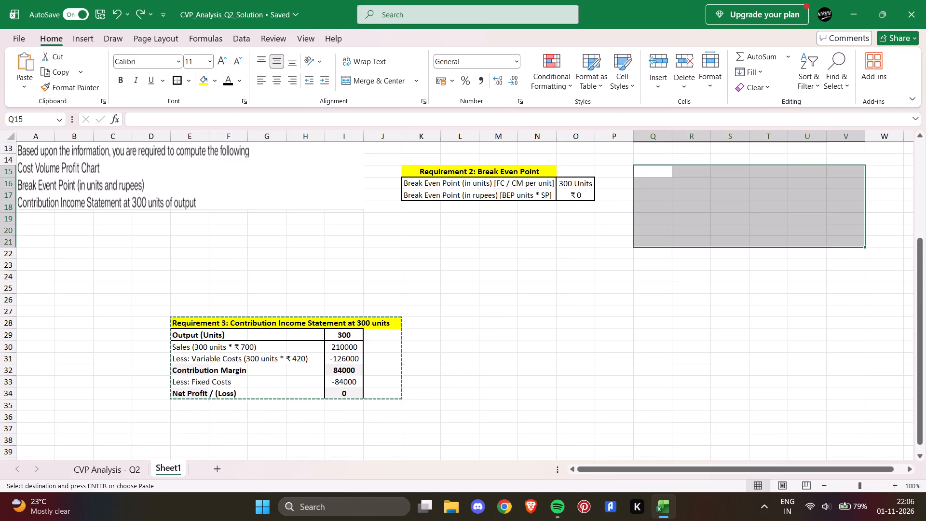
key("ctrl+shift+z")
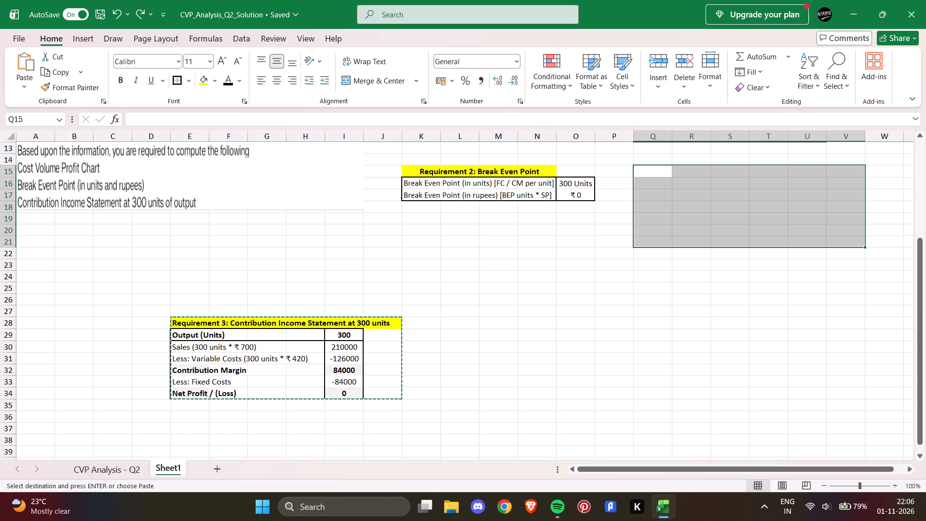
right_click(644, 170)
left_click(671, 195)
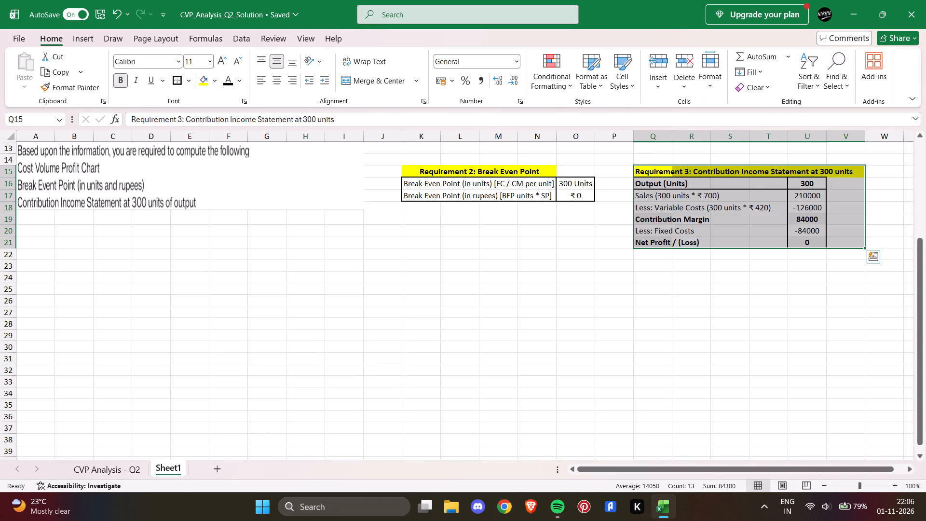
Switch to the CVP Analysis - Q2 sheet, which holds the Cost Volume Profit (CVP) Chart.
scroll(591, 285, "up", 2)
scroll(538, 300, "down", 1)
left_click(97, 470)
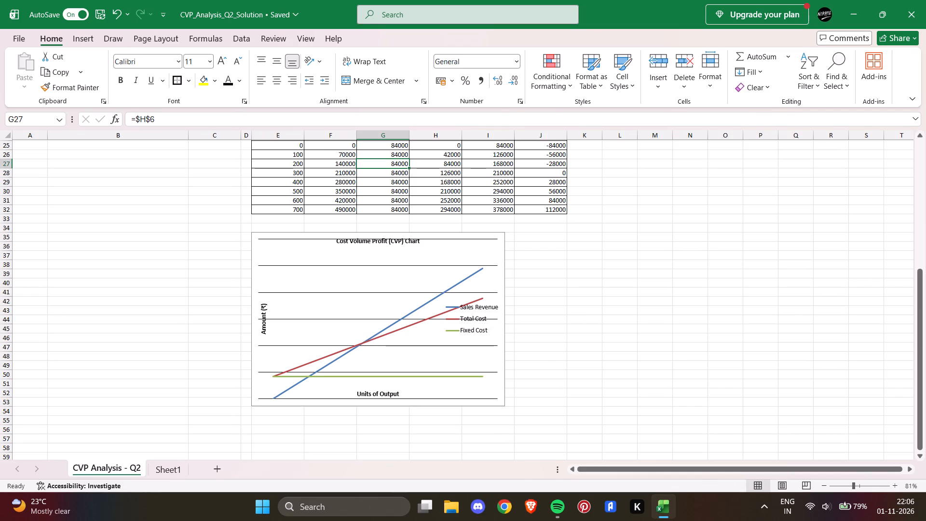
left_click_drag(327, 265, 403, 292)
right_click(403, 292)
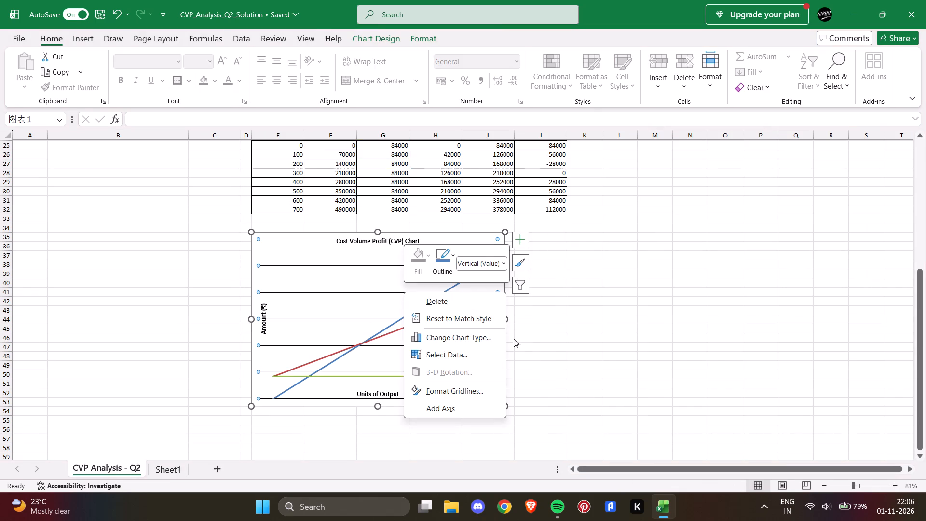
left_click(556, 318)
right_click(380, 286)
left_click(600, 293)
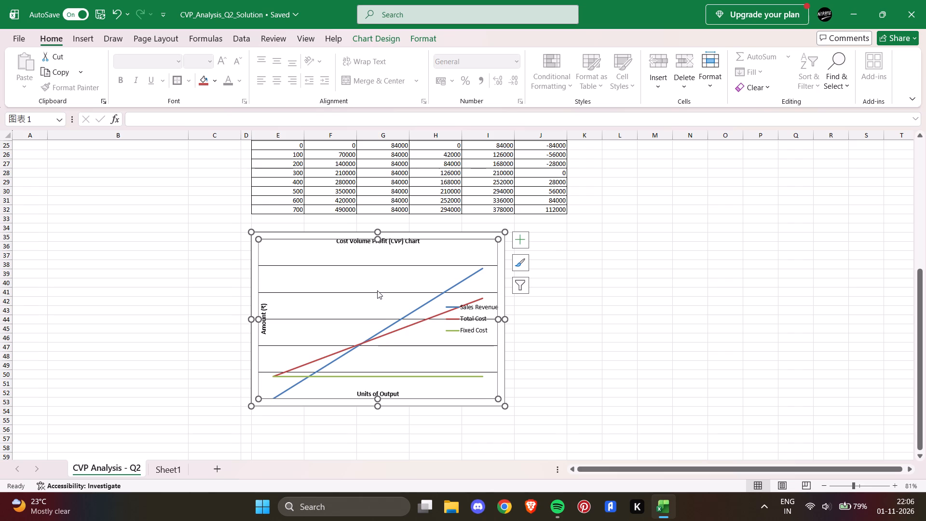
Shift the plot area of the Cost Volume Profit (CVP) Chart down and right to the chart's border.
left_click_drag(377, 290, 513, 329)
left_click_drag(350, 312, 433, 302)
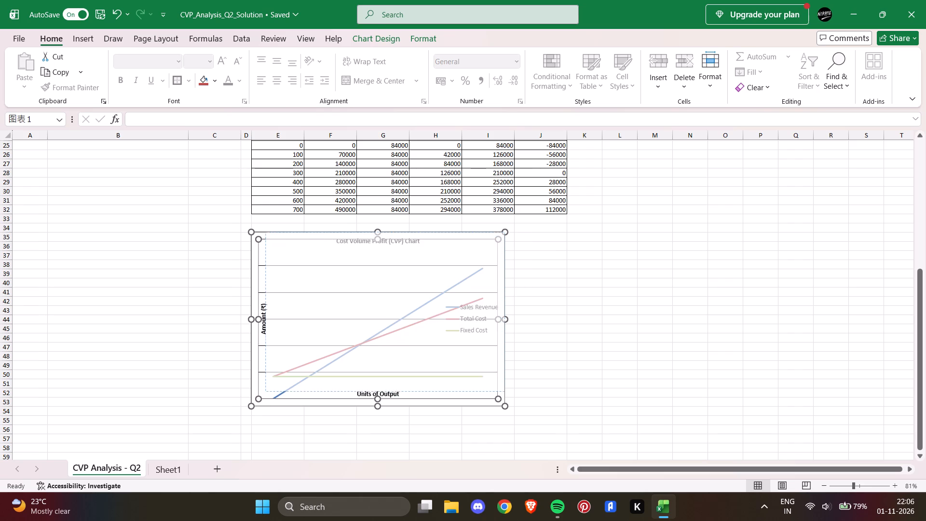
left_click_drag(433, 302, 464, 324)
left_click_drag(368, 334, 505, 365)
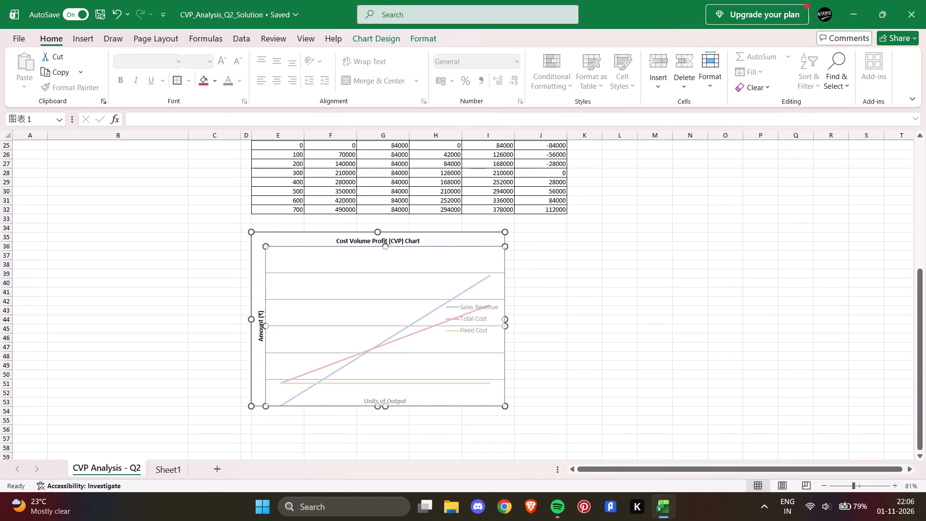
left_click_drag(505, 365, 591, 359)
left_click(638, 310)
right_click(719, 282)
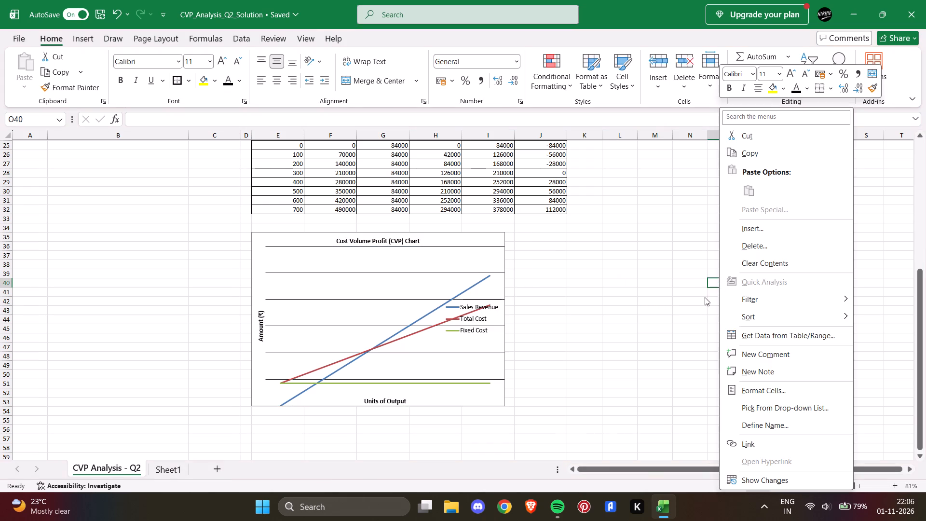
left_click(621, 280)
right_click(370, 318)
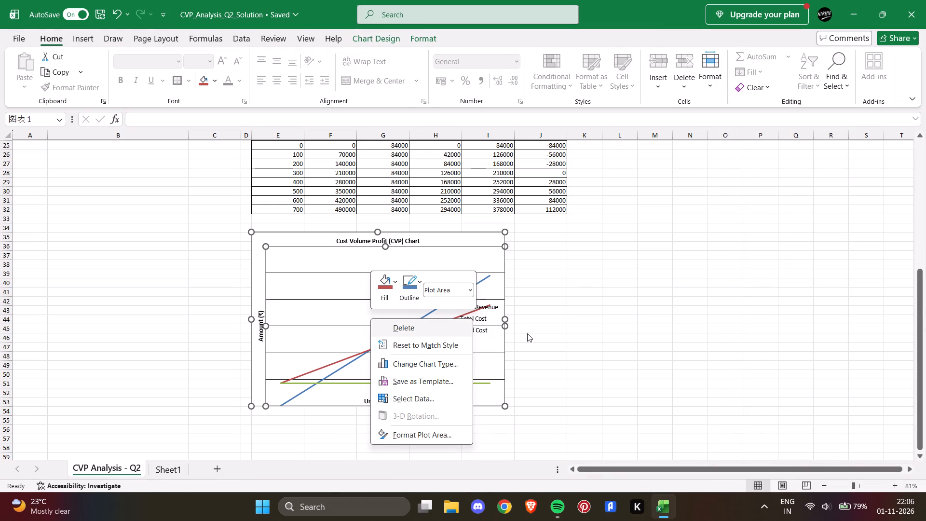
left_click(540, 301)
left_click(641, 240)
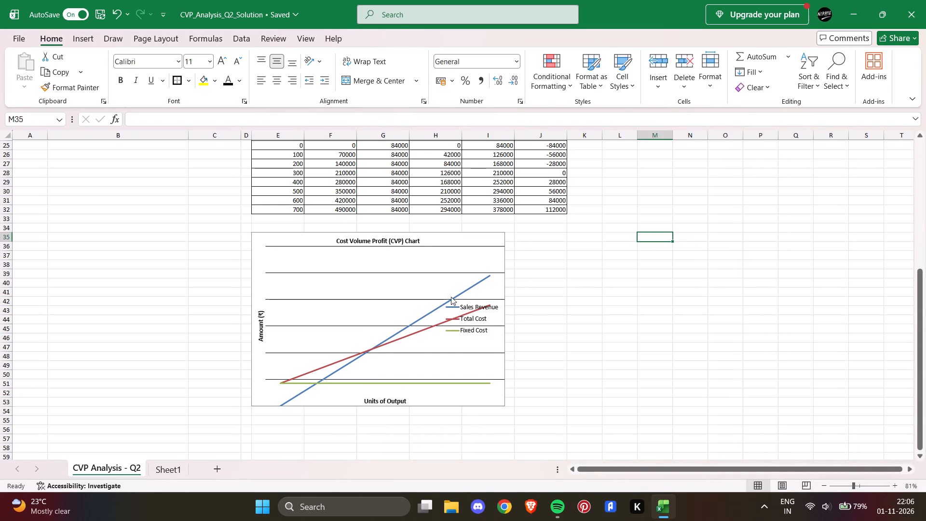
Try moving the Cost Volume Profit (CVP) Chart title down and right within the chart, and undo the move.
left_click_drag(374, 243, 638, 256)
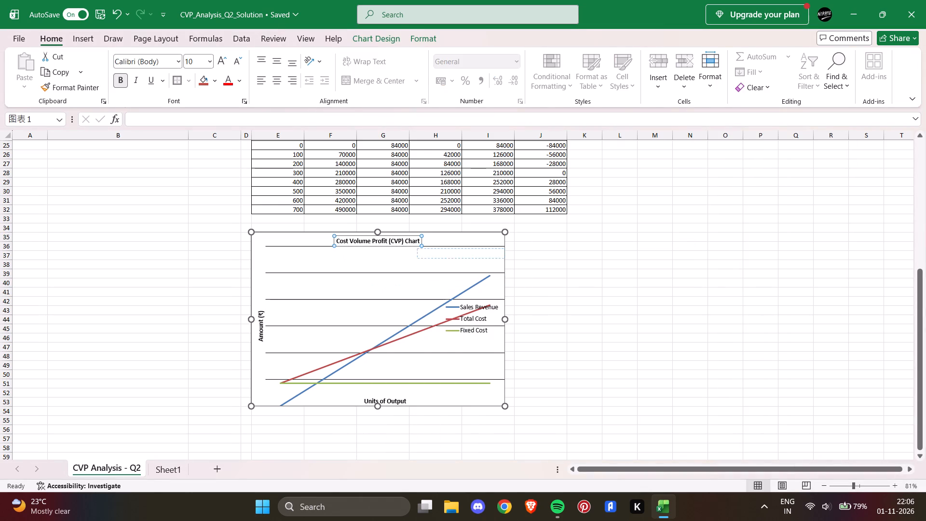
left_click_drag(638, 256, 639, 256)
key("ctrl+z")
Move the whole Cost Volume Profit (CVP) Chart sideways to about columns H to M, keeping its top at row 35.
left_click(549, 297)
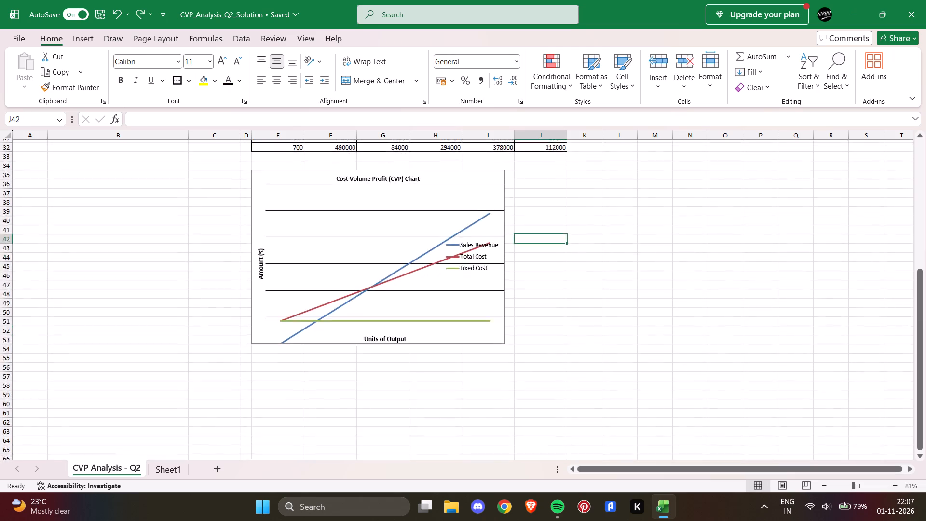
scroll(545, 298, "up", 1)
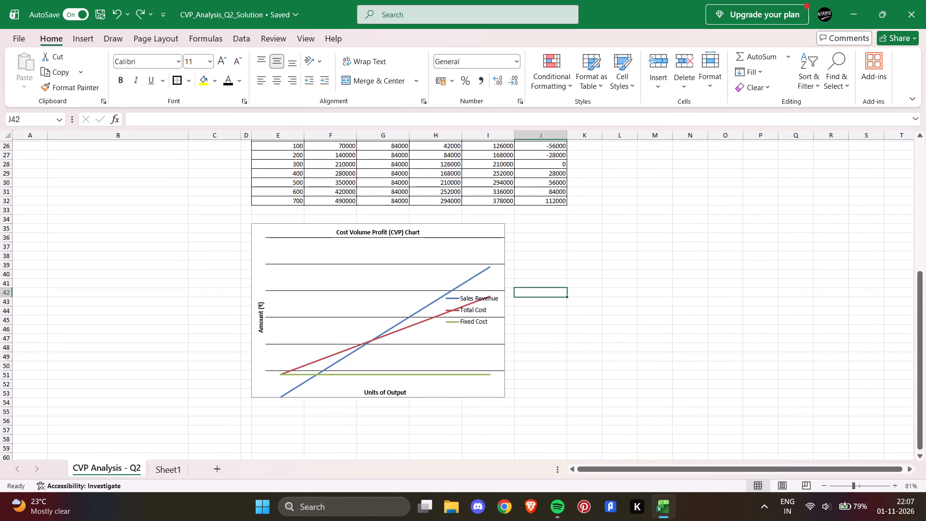
left_click_drag(504, 306, 686, 306)
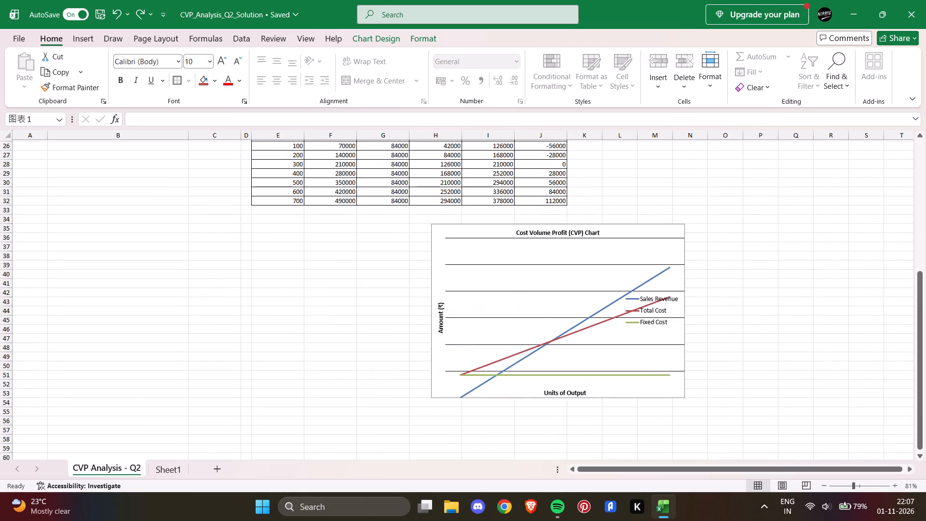
left_click_drag(686, 306, 686, 306)
left_click(687, 310)
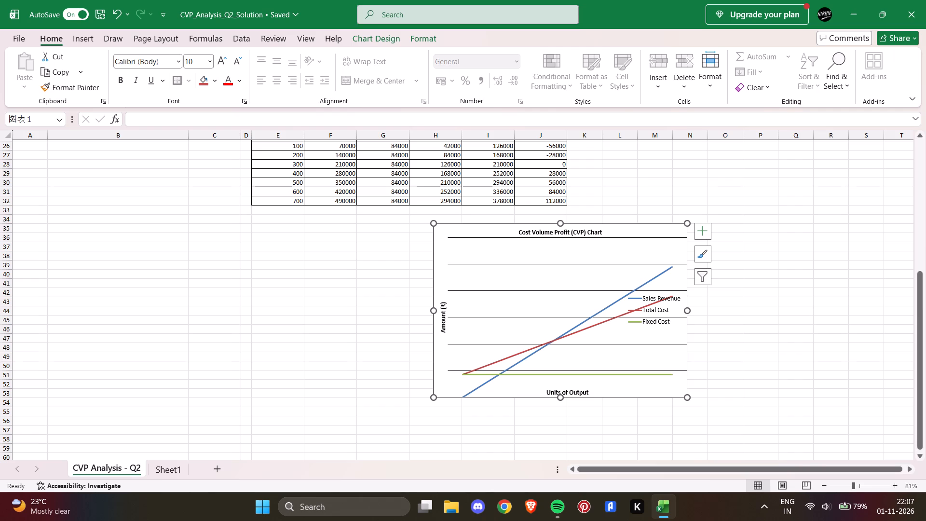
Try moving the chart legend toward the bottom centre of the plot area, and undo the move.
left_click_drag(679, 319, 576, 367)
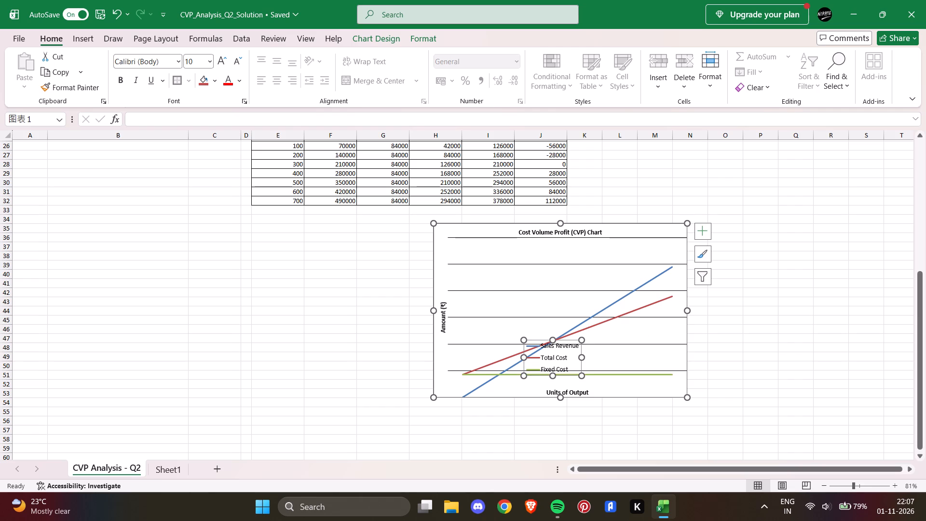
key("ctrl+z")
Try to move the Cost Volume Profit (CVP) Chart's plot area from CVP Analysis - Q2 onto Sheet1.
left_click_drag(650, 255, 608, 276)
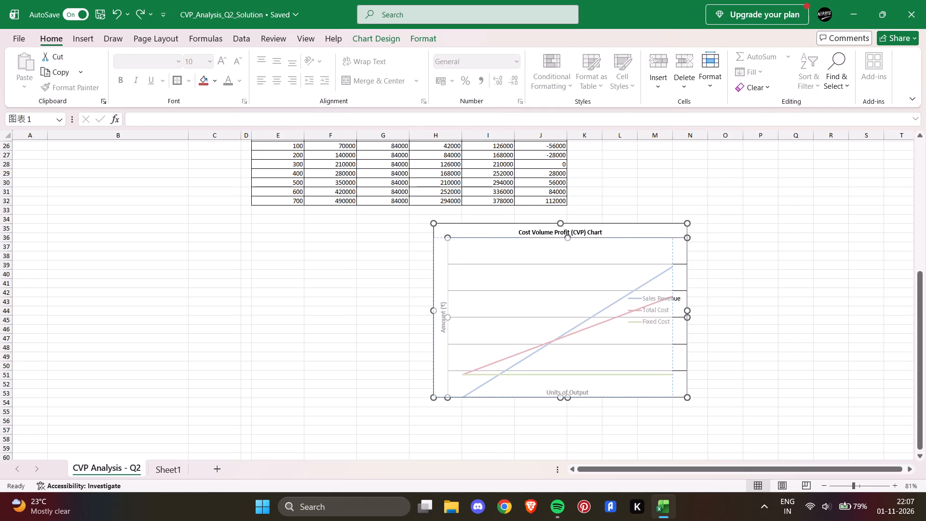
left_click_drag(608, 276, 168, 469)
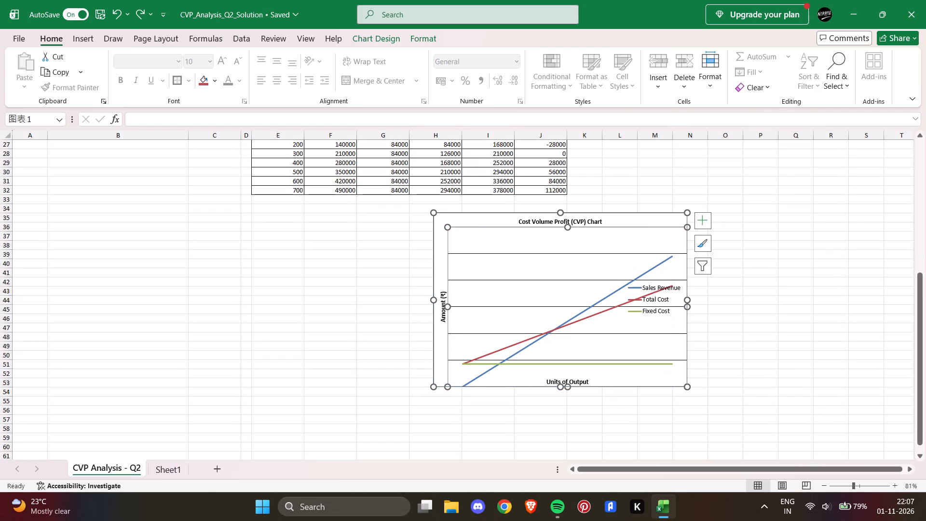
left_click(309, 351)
Copy the whole Cost Volume Profit (CVP) Chart from CVP Analysis - Q2 and paste it into Sheet1 at cell I24.
right_click(449, 221)
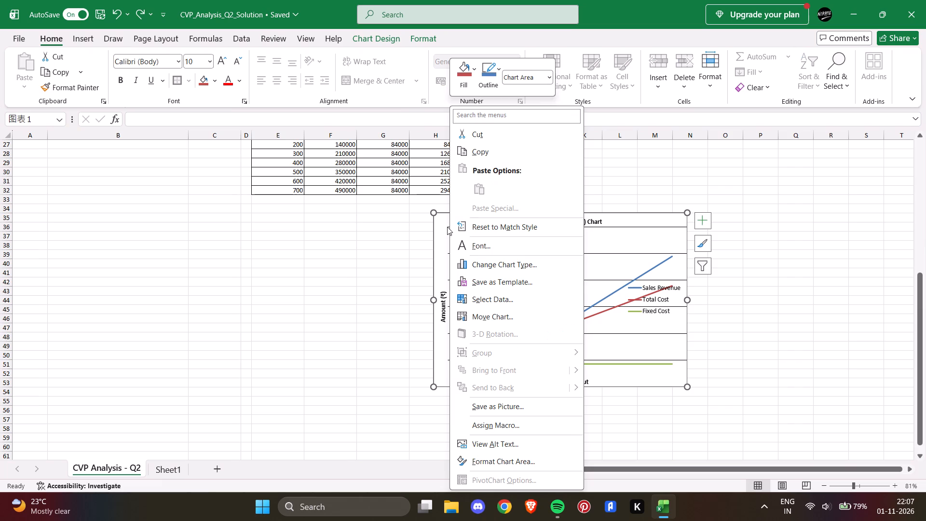
left_click(486, 154)
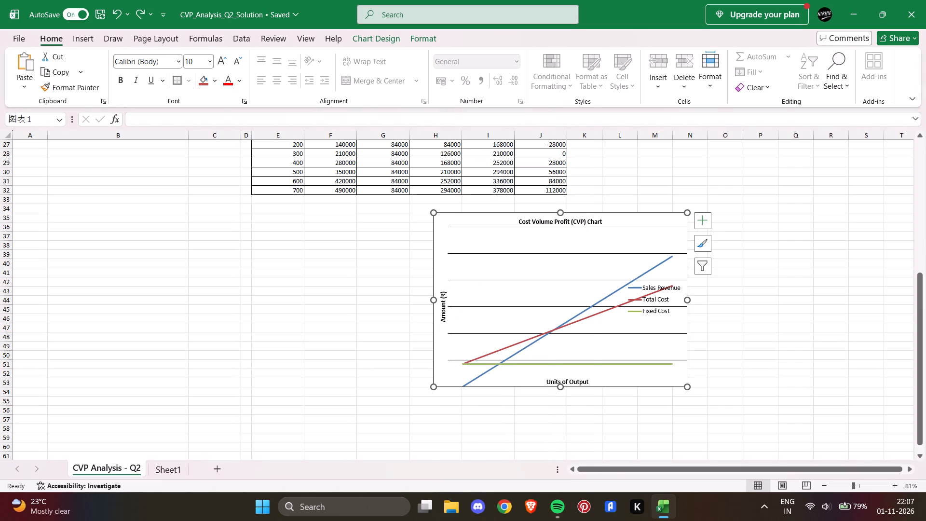
left_click(156, 471)
right_click(347, 309)
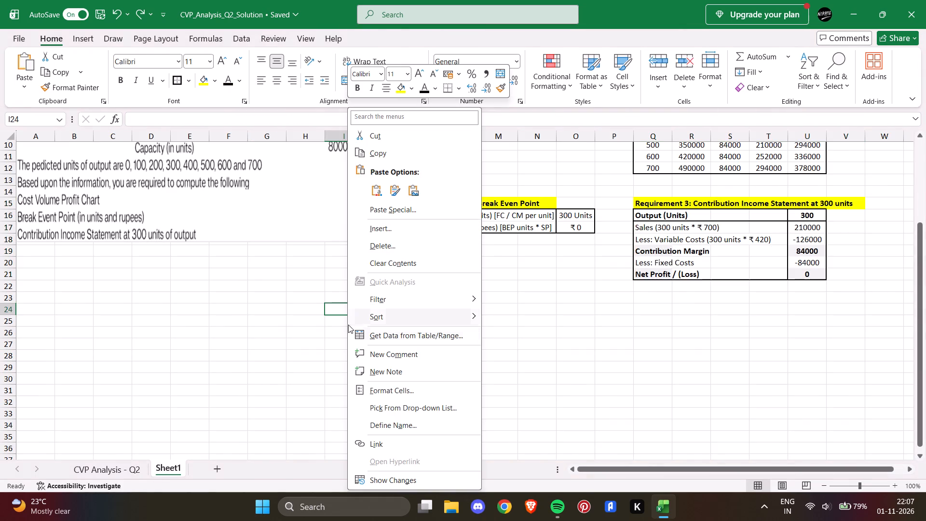
left_click(267, 386)
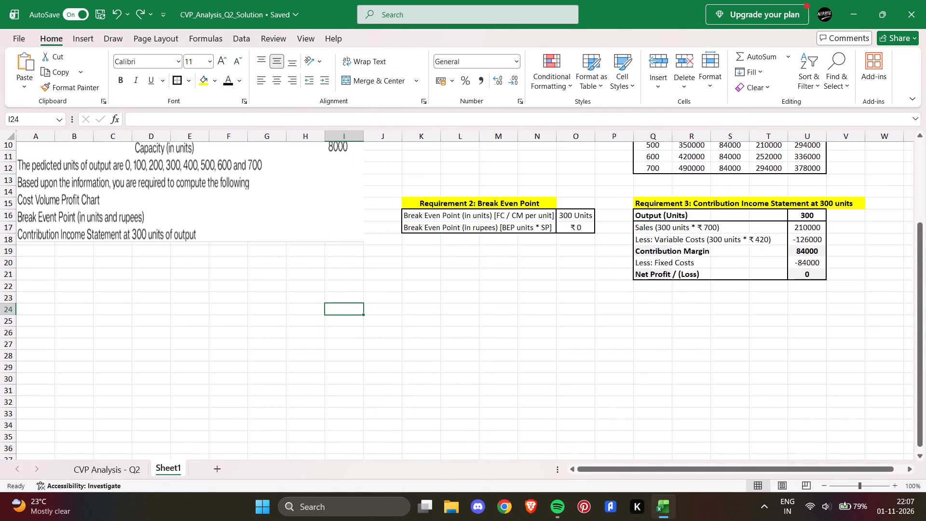
key("ctrl+v")
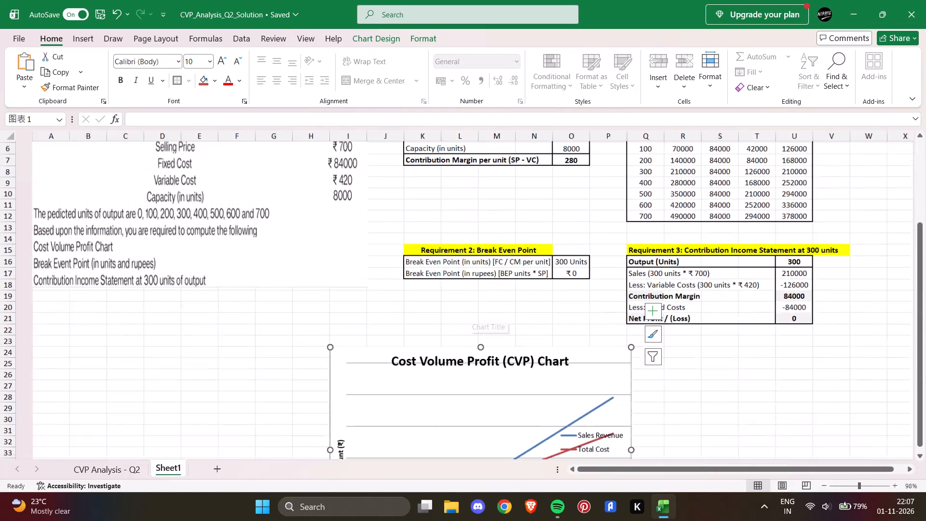
Move the Requirement 3: Contribution Income Statement block from Q15:V21 to cell W2, beside the Requirement 1 table.
scroll(469, 312, "up", 1)
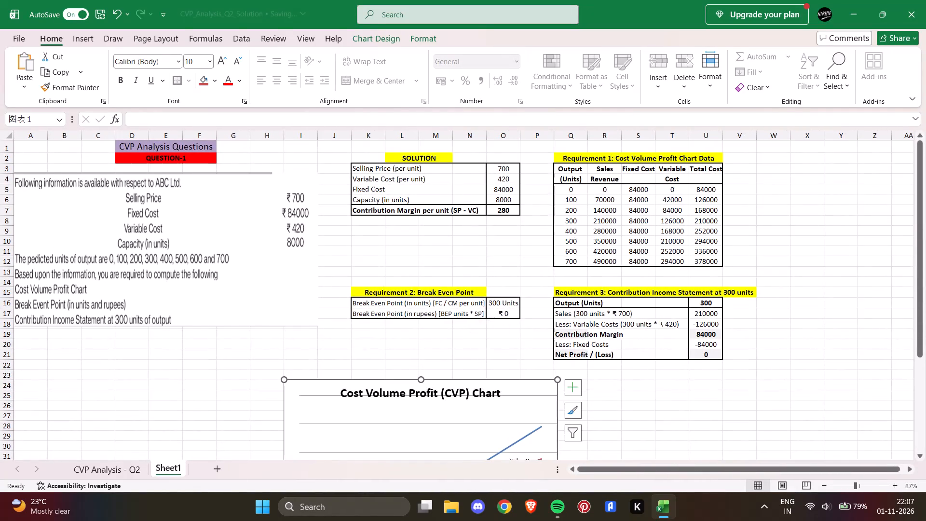
scroll(469, 312, "right", 2)
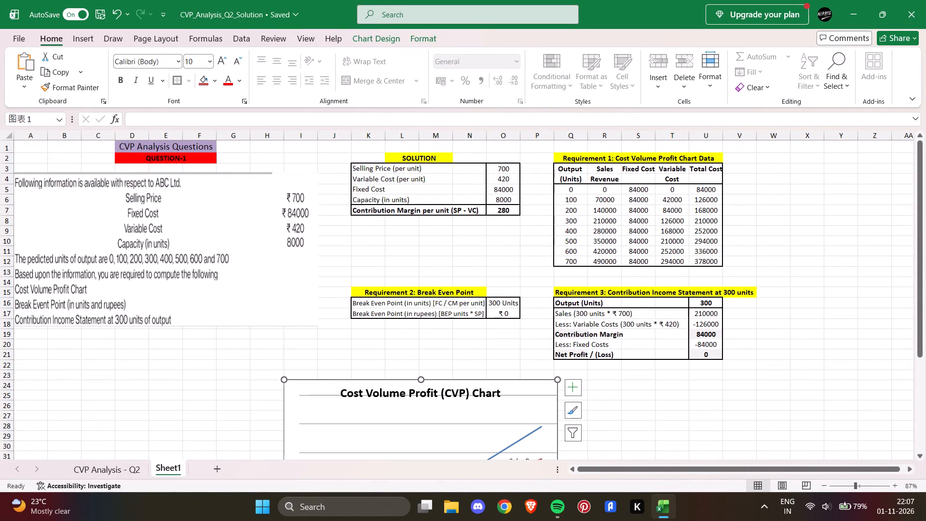
scroll(469, 312, "right", 1)
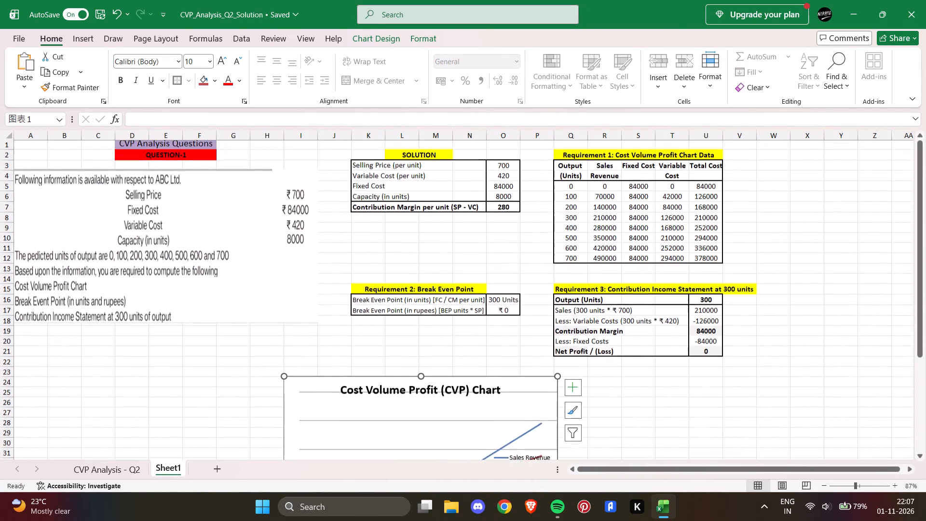
scroll(469, 312, "up", 1)
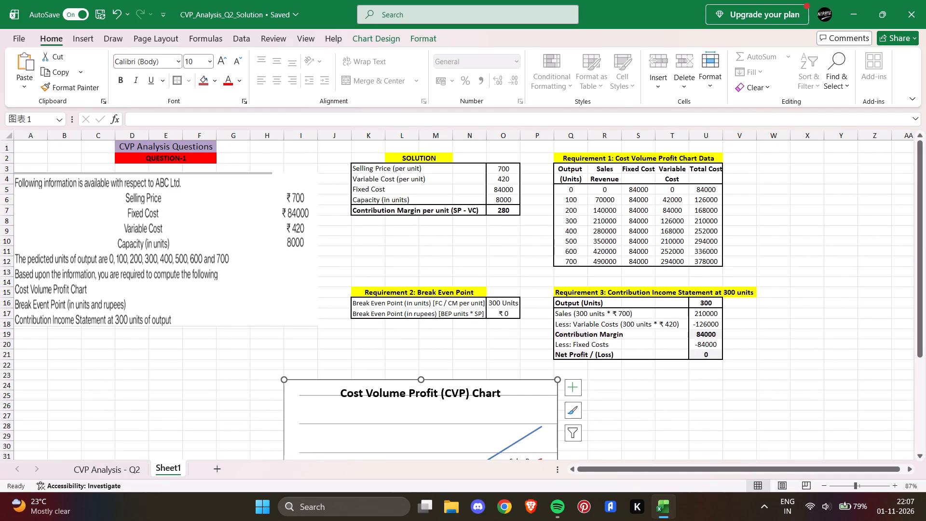
scroll(607, 332, "up", 1)
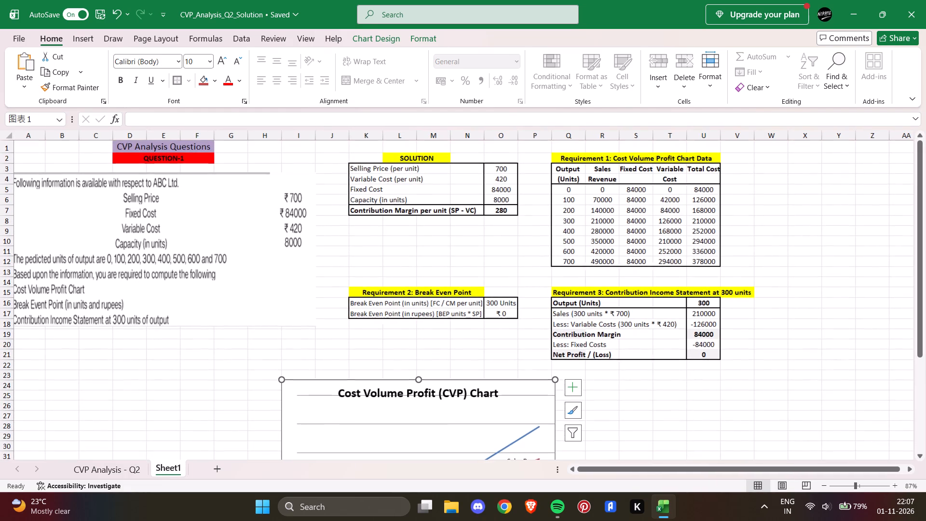
scroll(607, 332, "up", 1)
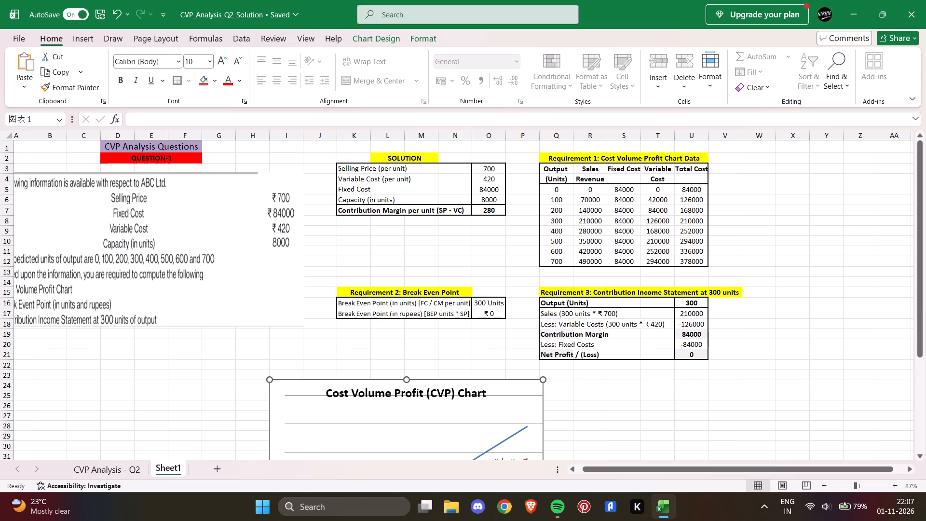
left_click_drag(545, 292, 713, 359)
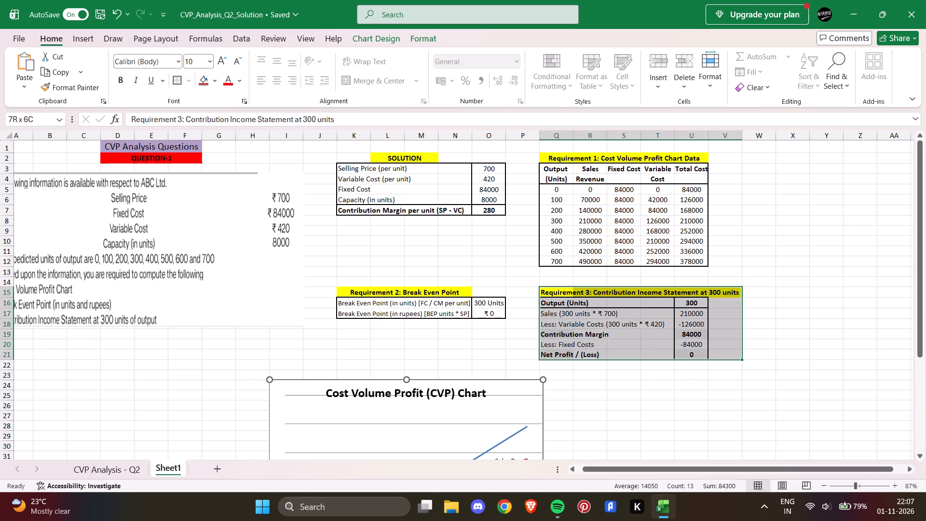
left_click_drag(713, 359, 713, 359)
key("ctrl+x")
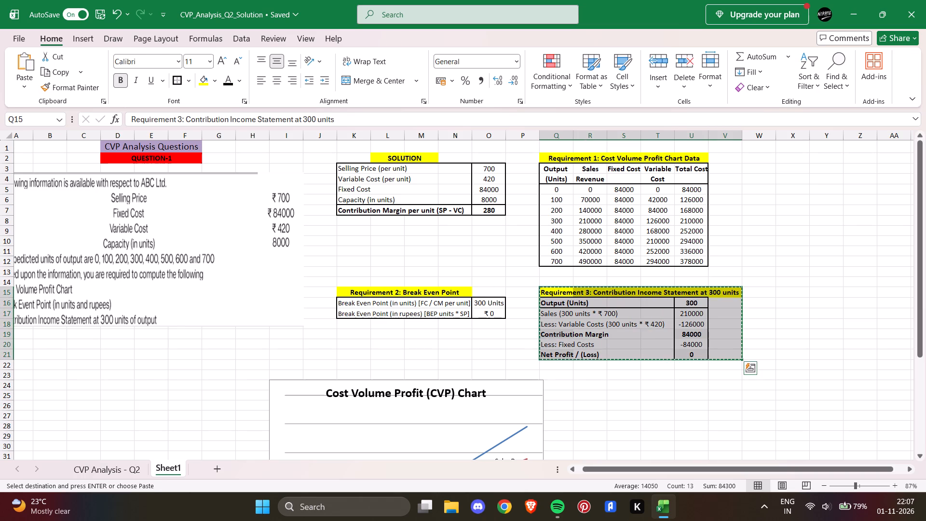
left_click(758, 159)
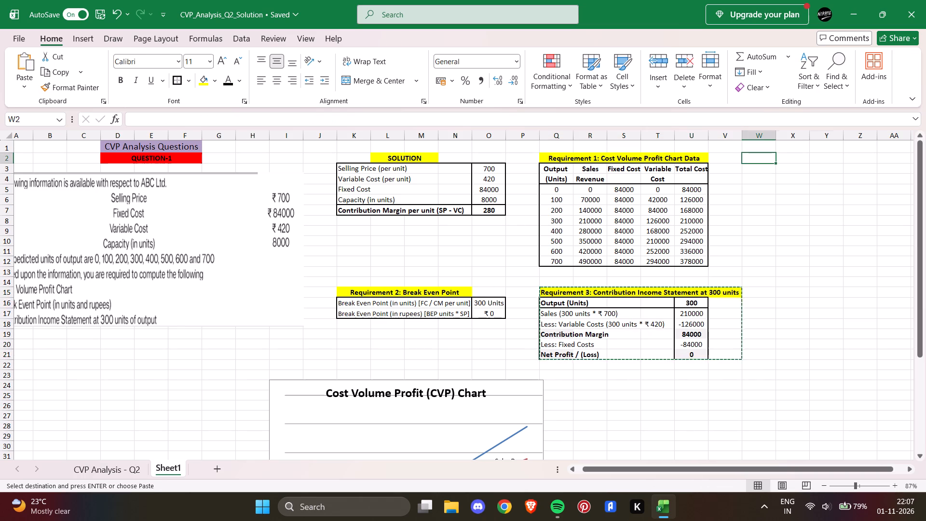
key("ctrl+v")
scroll(782, 207, "left", 1)
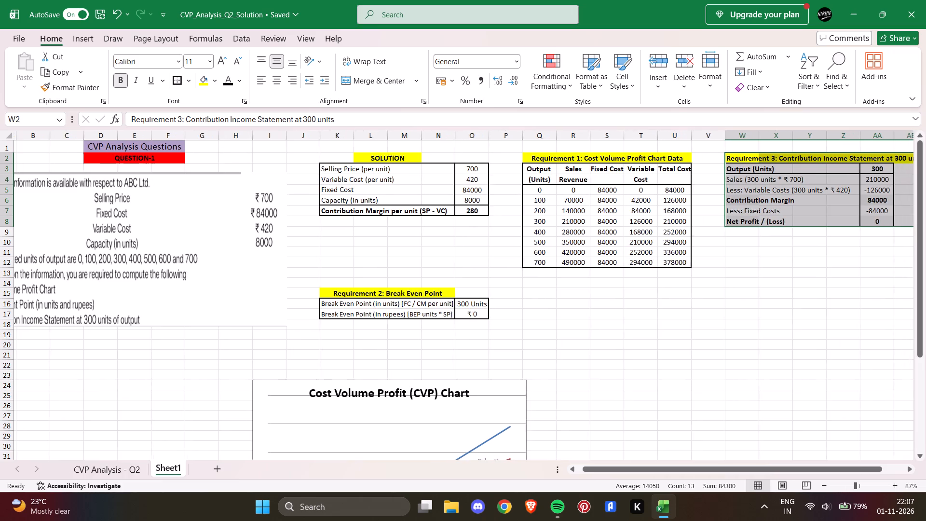
scroll(782, 207, "left", 2)
left_click(777, 248)
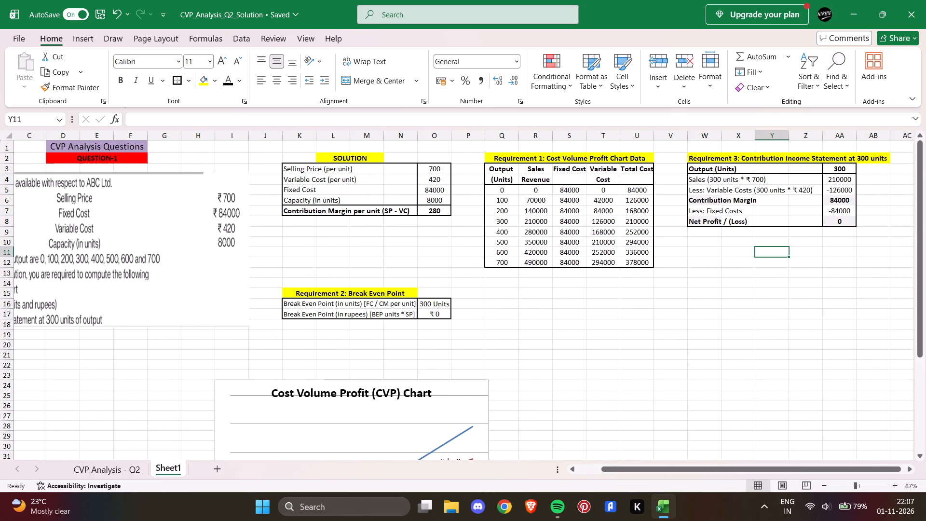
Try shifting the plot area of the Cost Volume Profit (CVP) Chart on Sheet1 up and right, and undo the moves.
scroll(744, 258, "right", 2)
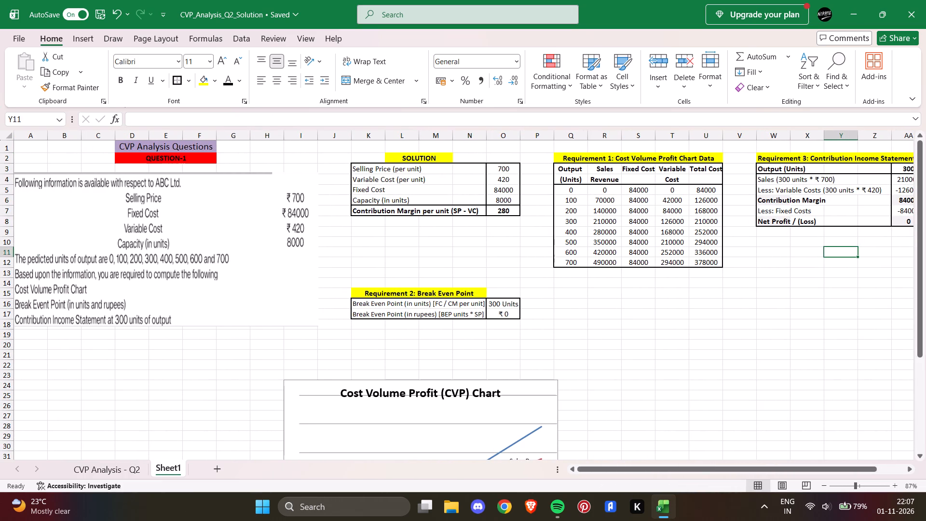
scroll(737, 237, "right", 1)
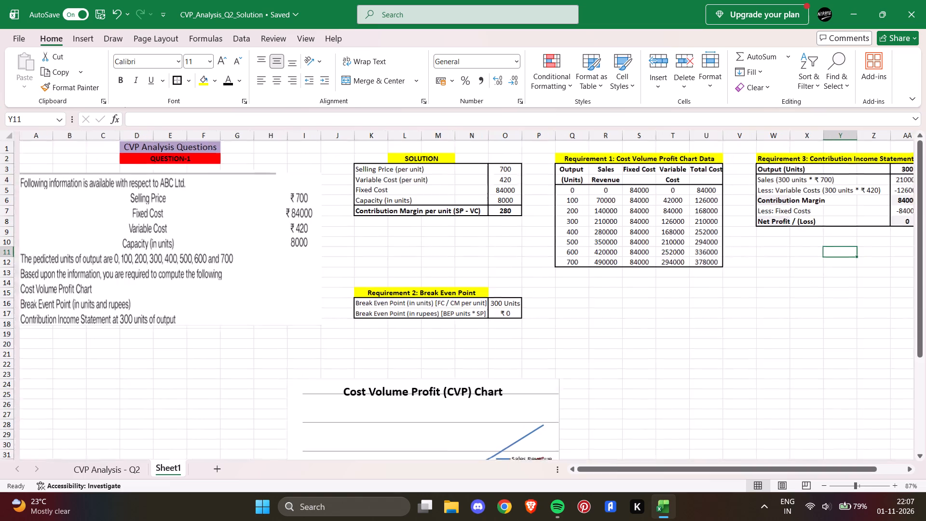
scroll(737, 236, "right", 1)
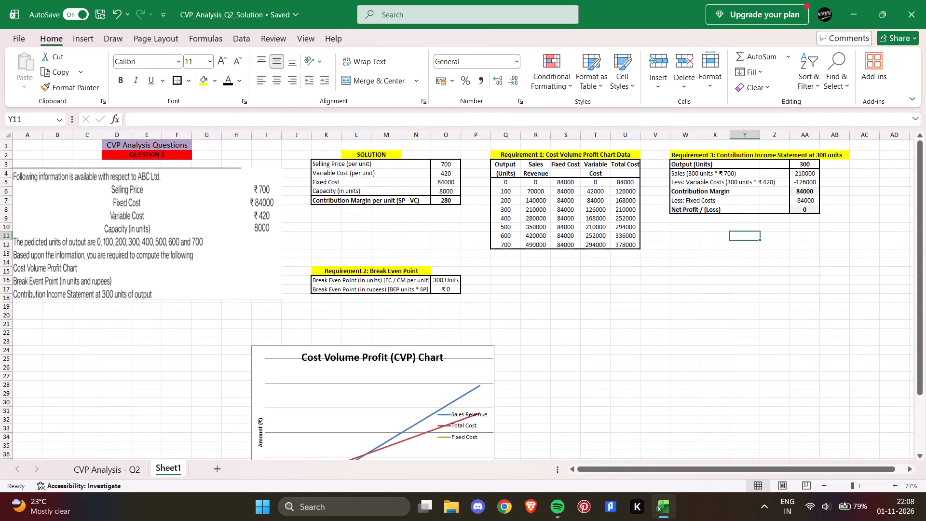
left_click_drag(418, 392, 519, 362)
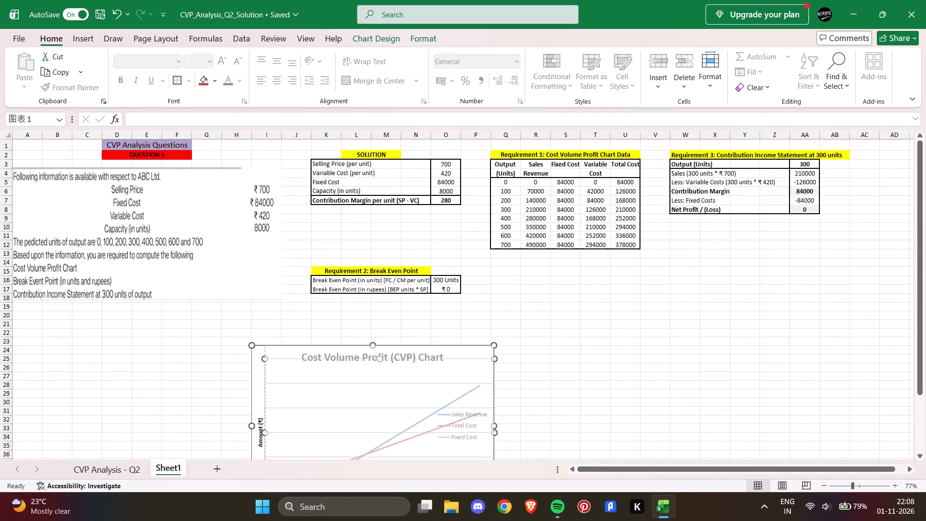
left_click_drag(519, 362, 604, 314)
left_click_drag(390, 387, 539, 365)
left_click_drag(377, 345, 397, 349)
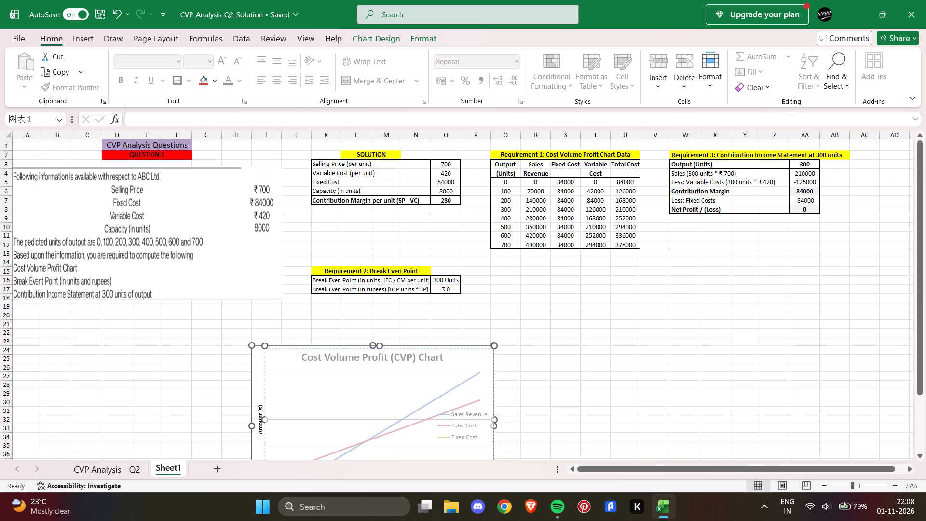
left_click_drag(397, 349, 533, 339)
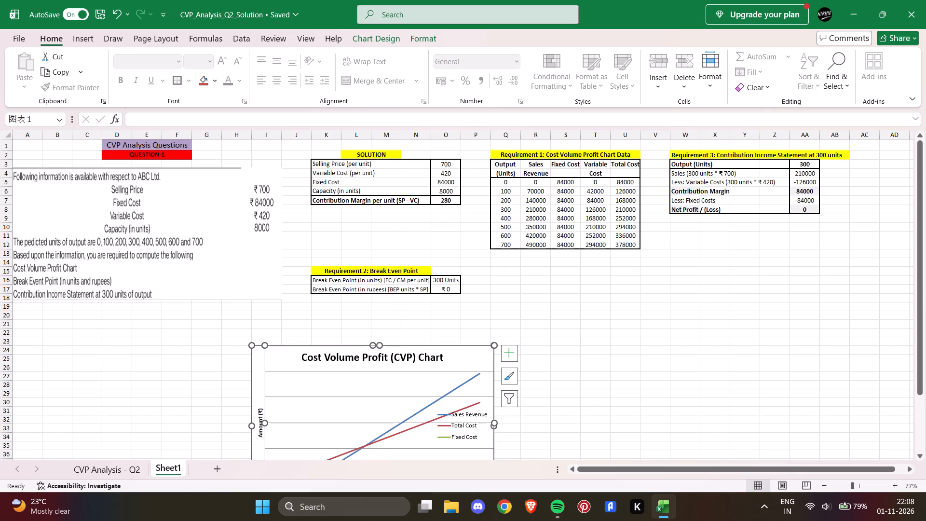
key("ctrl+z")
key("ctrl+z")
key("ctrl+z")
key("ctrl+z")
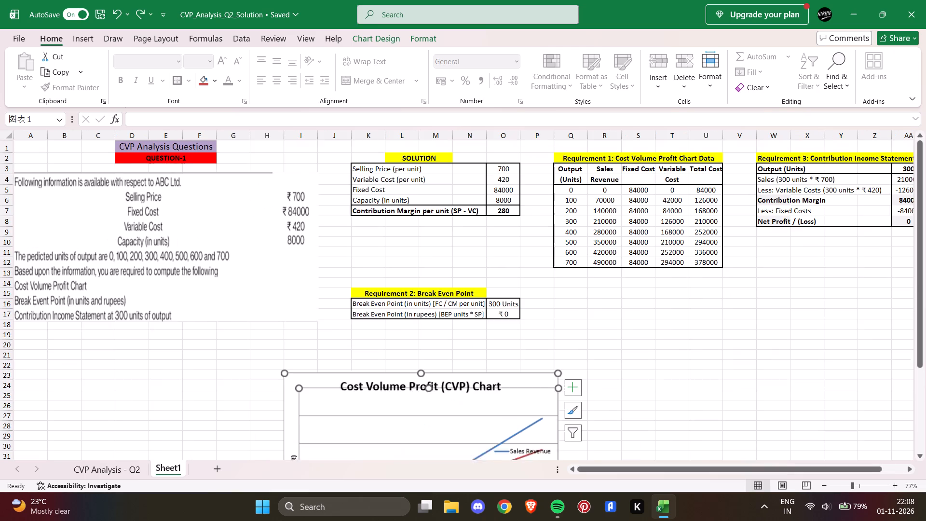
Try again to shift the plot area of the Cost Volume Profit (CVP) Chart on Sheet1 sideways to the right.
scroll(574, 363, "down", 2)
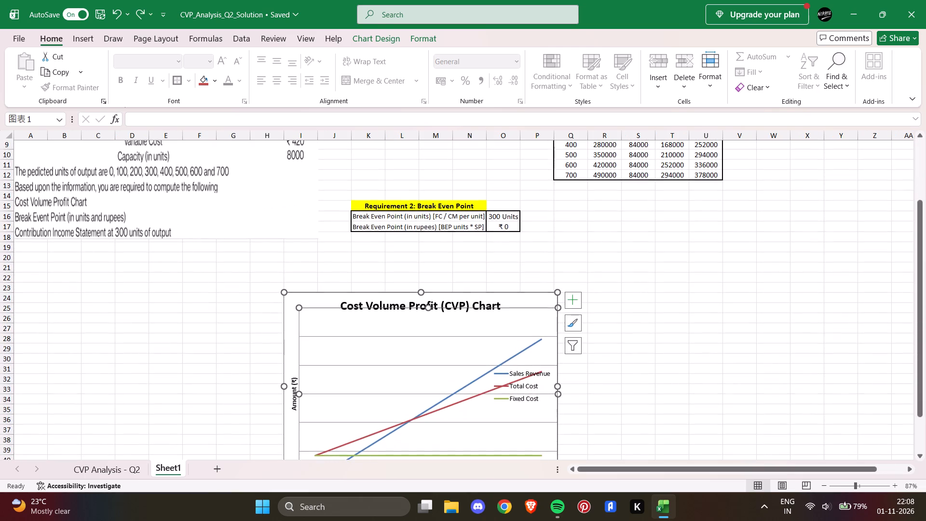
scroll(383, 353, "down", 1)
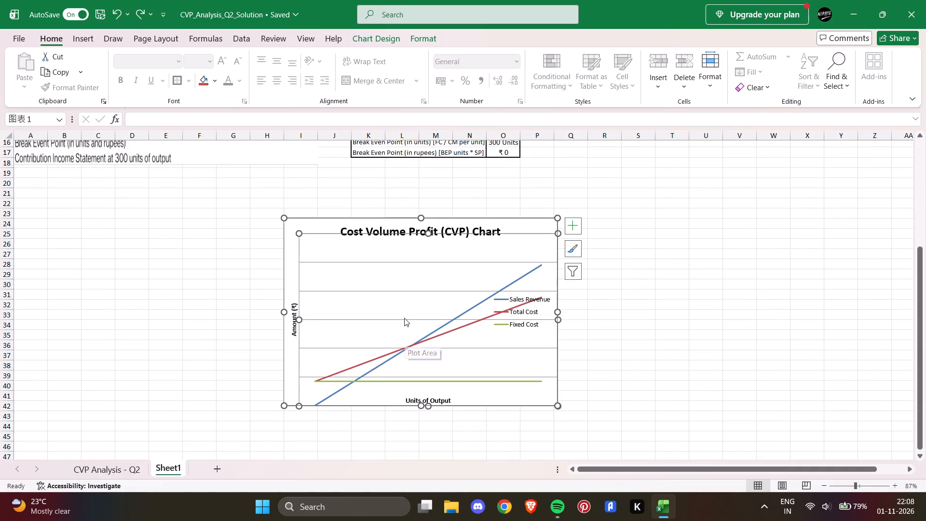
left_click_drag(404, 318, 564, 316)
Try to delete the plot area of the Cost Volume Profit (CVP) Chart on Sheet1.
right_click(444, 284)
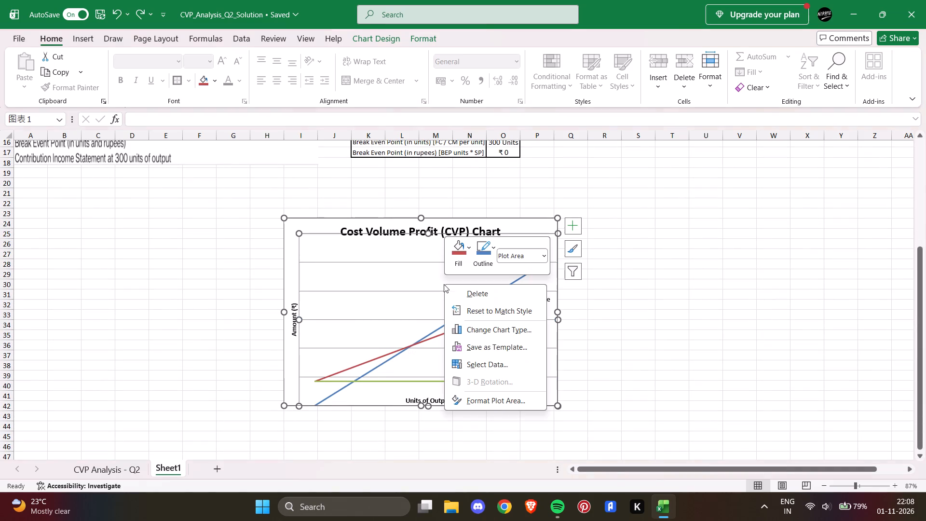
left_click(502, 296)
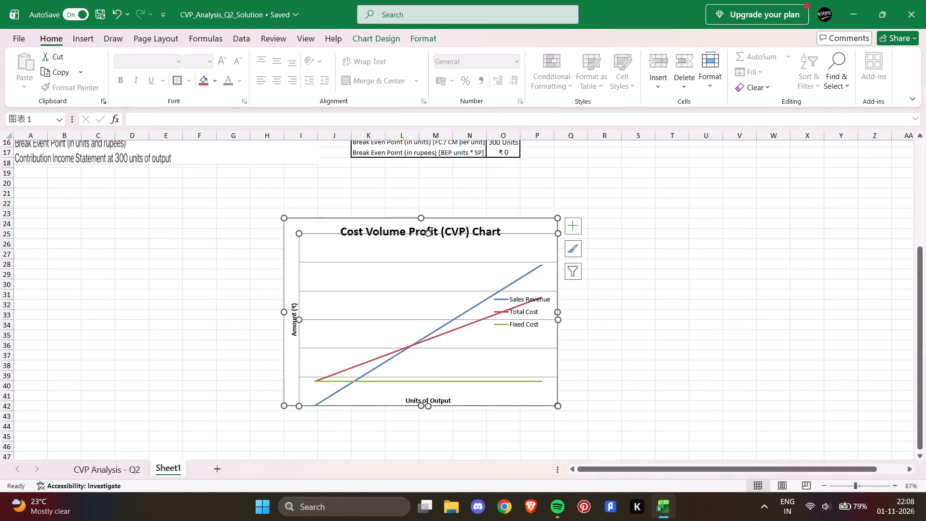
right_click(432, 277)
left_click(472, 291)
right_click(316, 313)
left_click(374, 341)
Move the whole Cost Volume Profit (CVP) Chart on Sheet1 up and right to about columns O to W, starting at row 18.
scroll(445, 316, "up", 3)
scroll(661, 316, "up", 1)
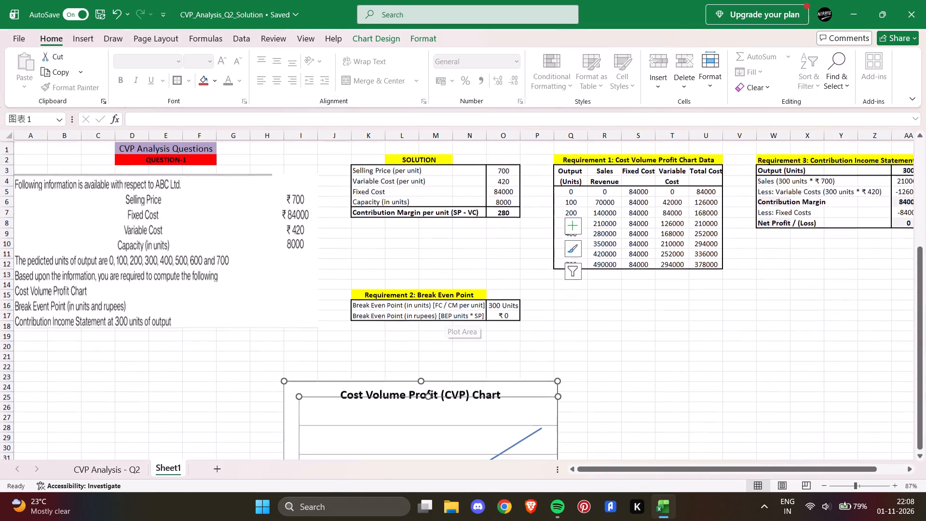
scroll(485, 392, "down", 1)
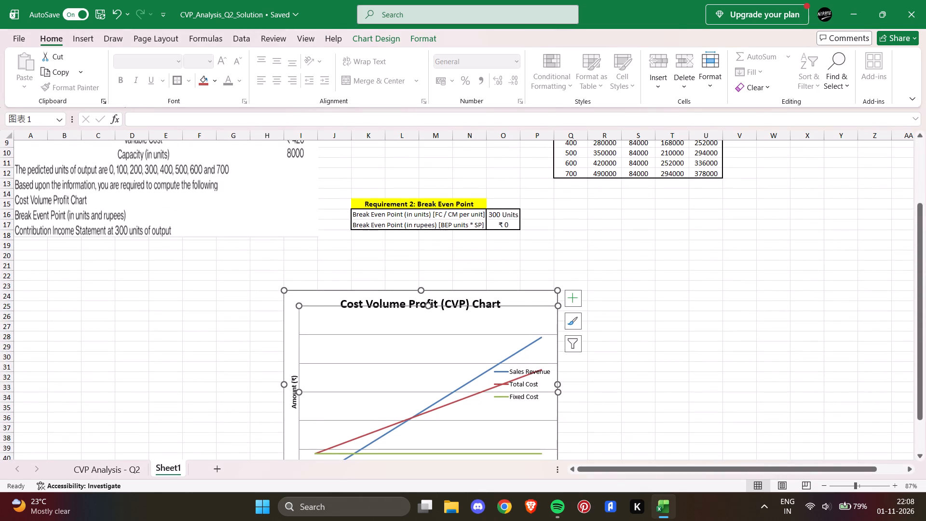
left_click_drag(521, 300, 729, 238)
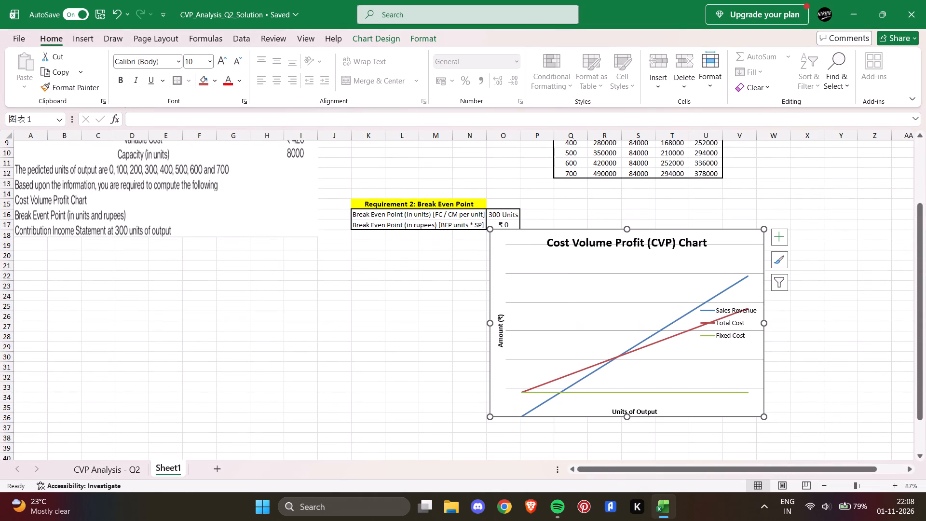
scroll(720, 238, "up", 1)
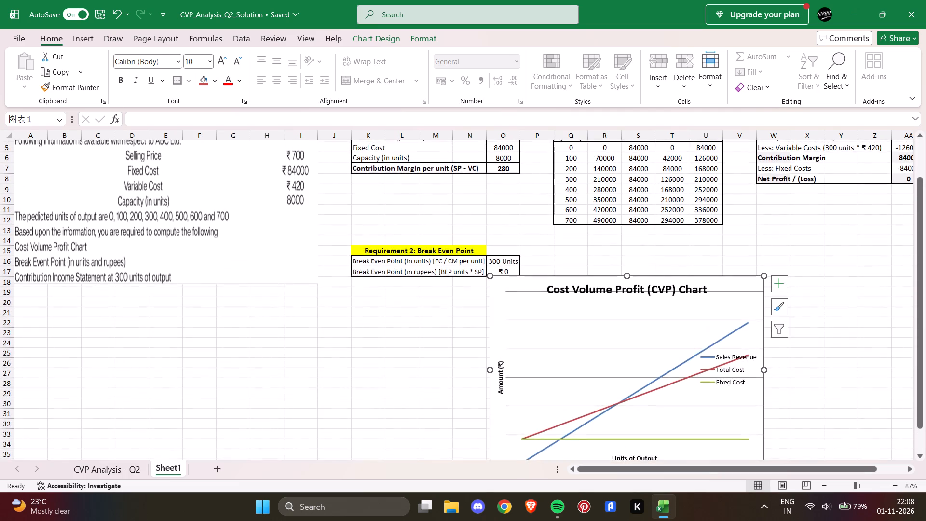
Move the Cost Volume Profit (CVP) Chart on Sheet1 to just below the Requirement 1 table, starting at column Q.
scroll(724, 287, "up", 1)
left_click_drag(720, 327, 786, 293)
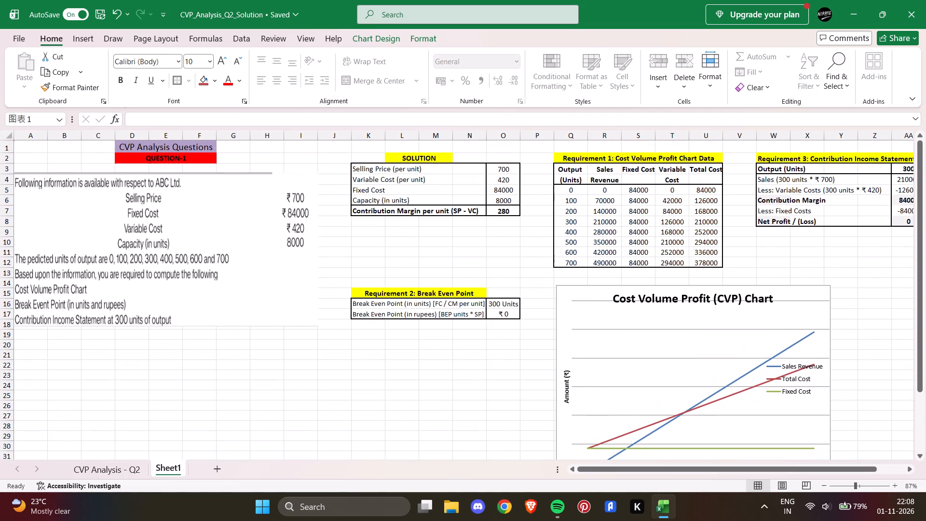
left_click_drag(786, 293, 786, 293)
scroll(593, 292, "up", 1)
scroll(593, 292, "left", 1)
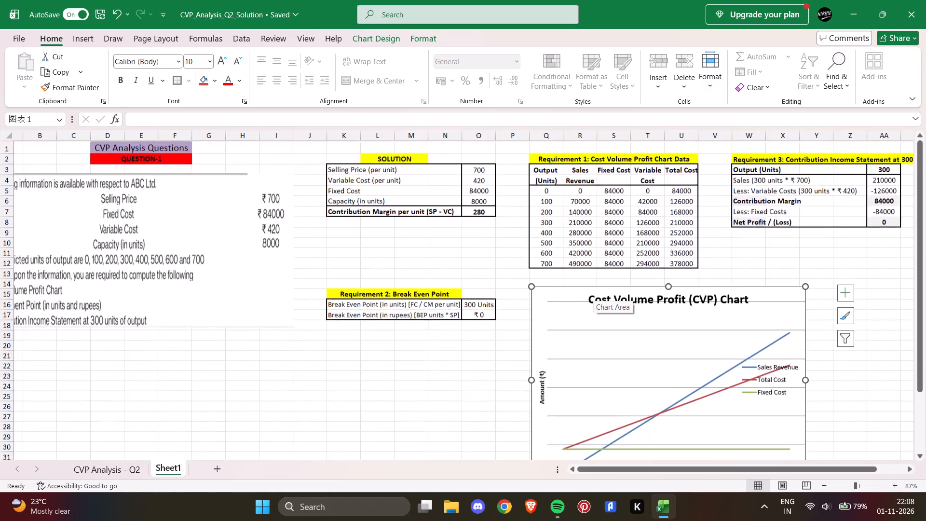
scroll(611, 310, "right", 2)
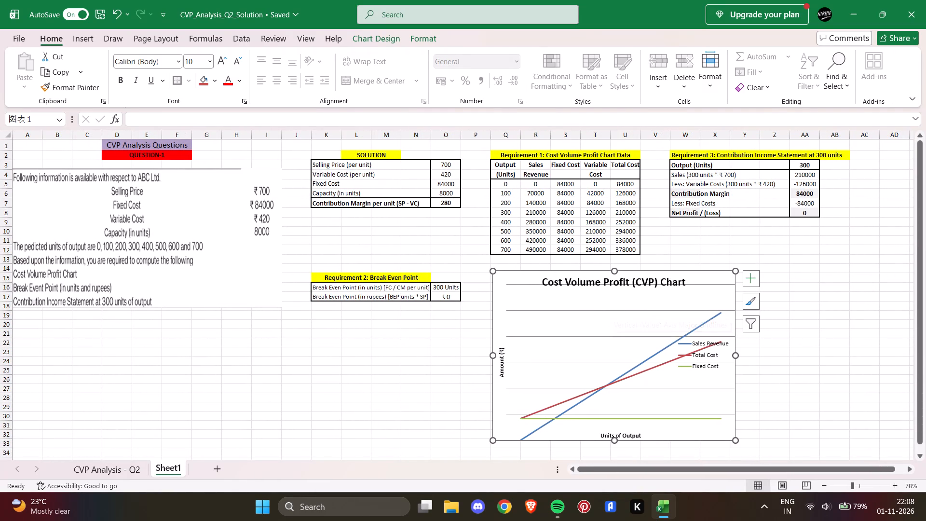
Move the Requirement 2: Break Even Point block from K15:O17 up to K10 on Sheet1.
left_click_drag(311, 274, 358, 290)
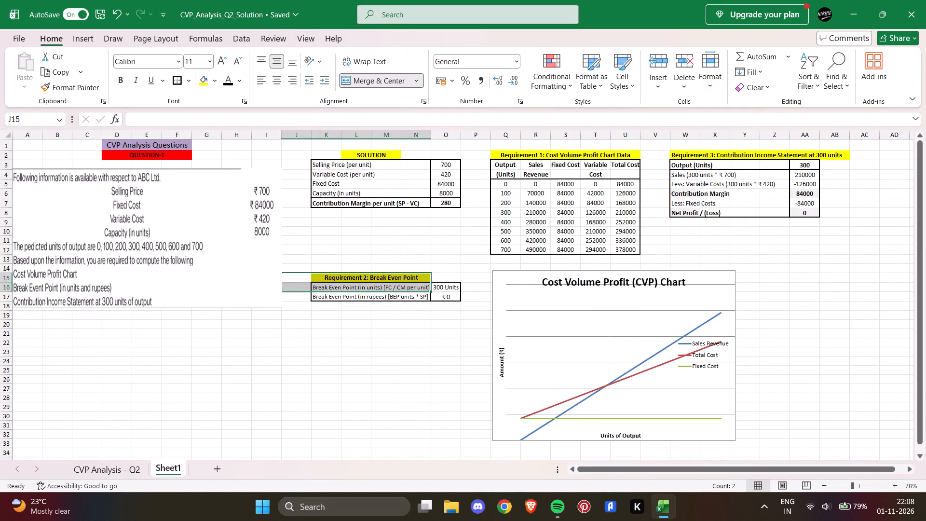
left_click(358, 311)
left_click_drag(315, 277, 399, 293)
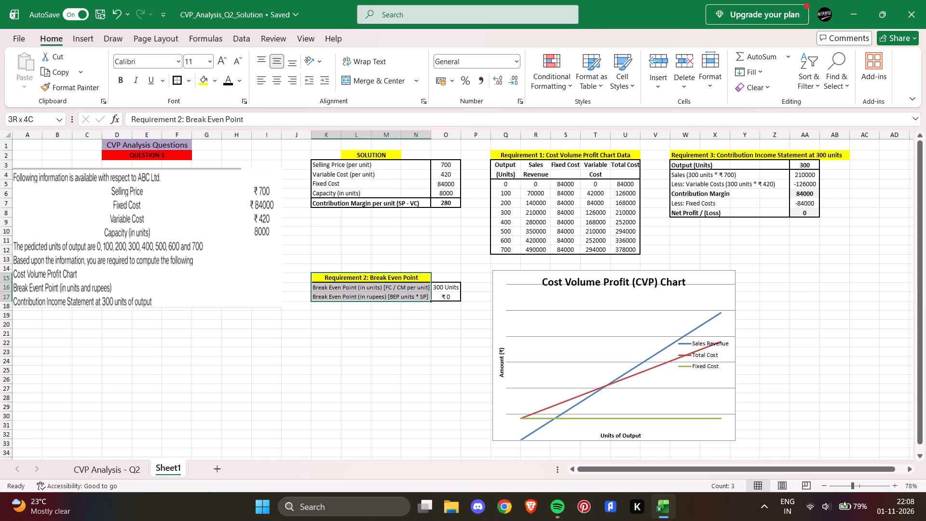
left_click_drag(399, 293, 442, 290)
left_click(446, 290)
left_click_drag(320, 276, 443, 293)
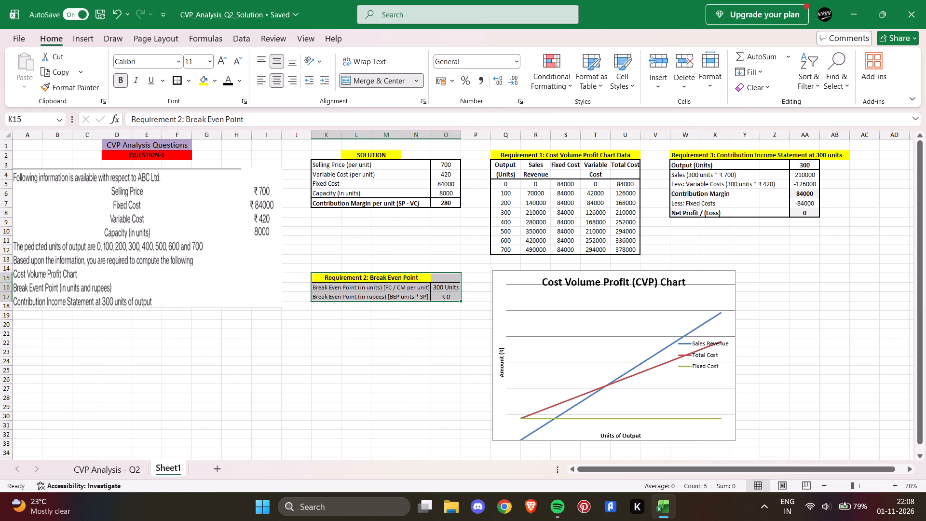
key("ctrl+x")
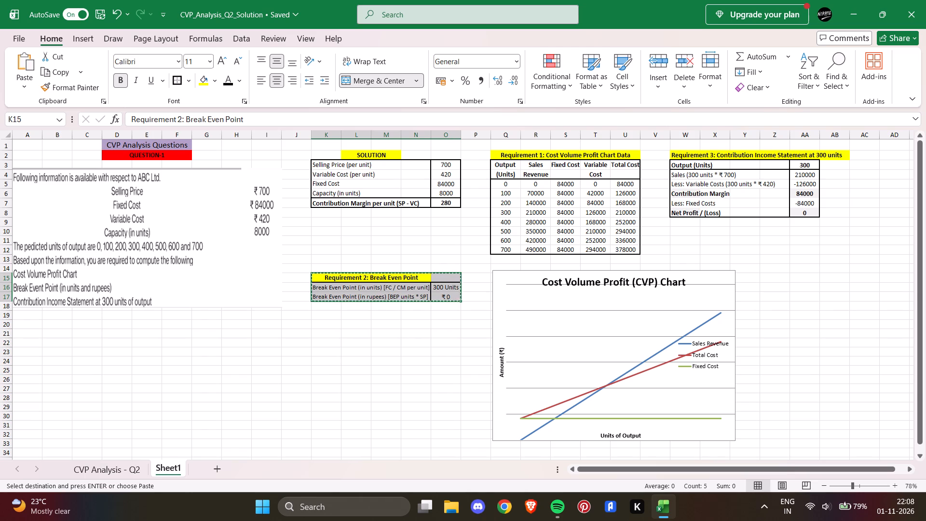
left_click(328, 230)
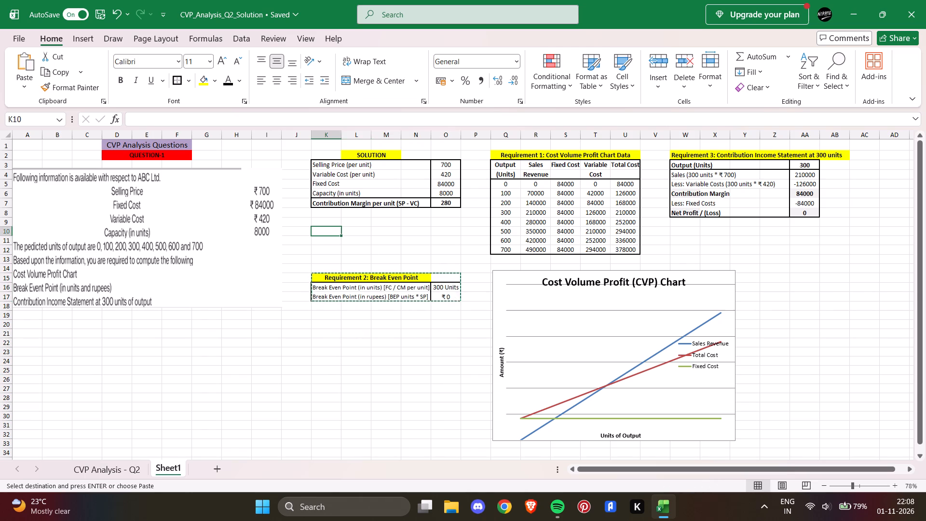
key("ctrl+v")
scroll(422, 301, "up", 1)
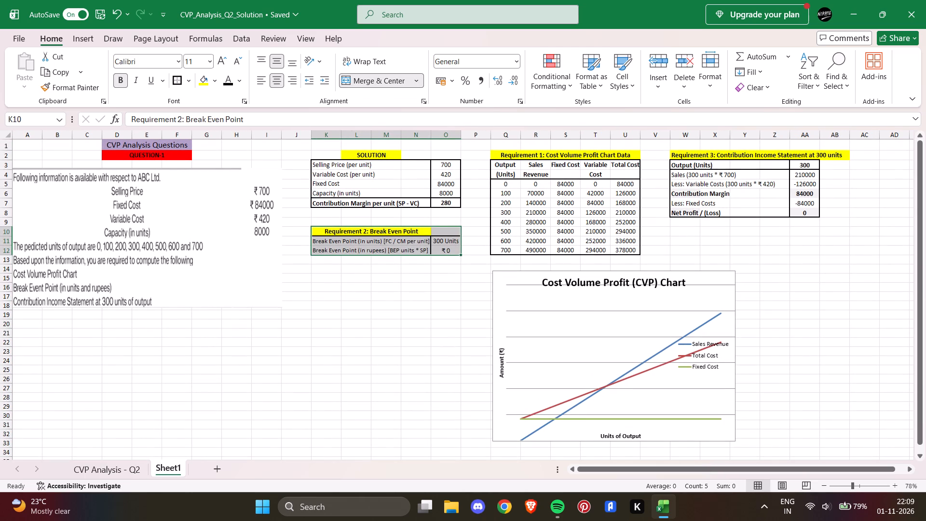
Move the whole CVP chart below the Requirement 2 block, aligning its left edge with column K and its top near row 15.
left_click_drag(638, 276, 622, 276)
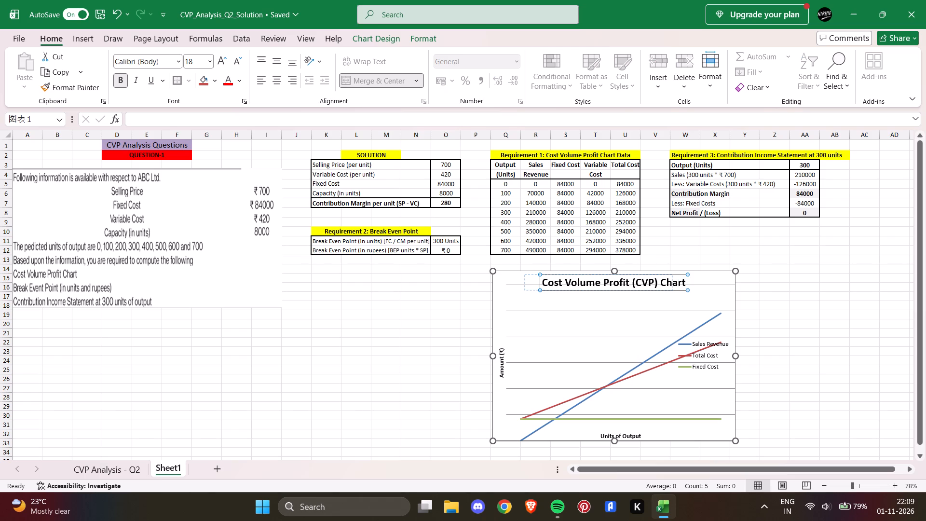
key("ctrl+z")
left_click_drag(724, 279, 549, 280)
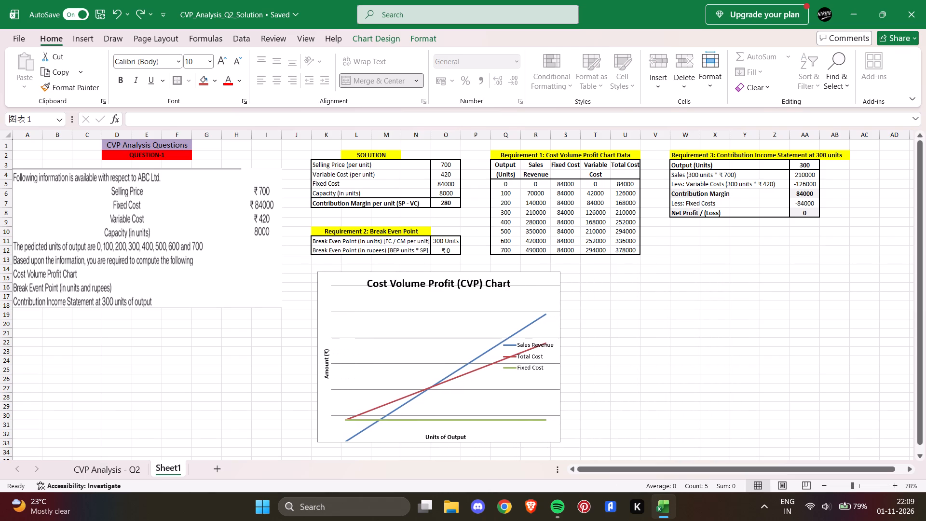
left_click_drag(549, 280, 543, 283)
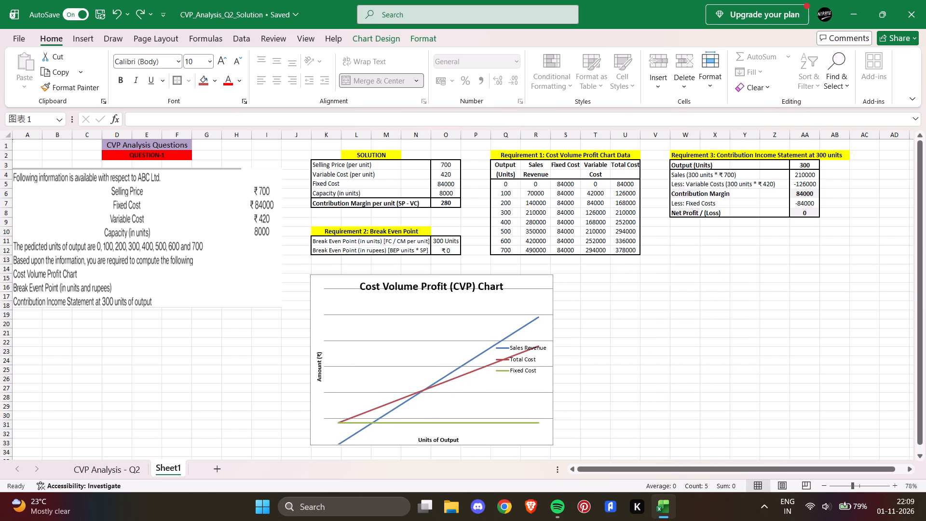
left_click_drag(543, 283, 543, 282)
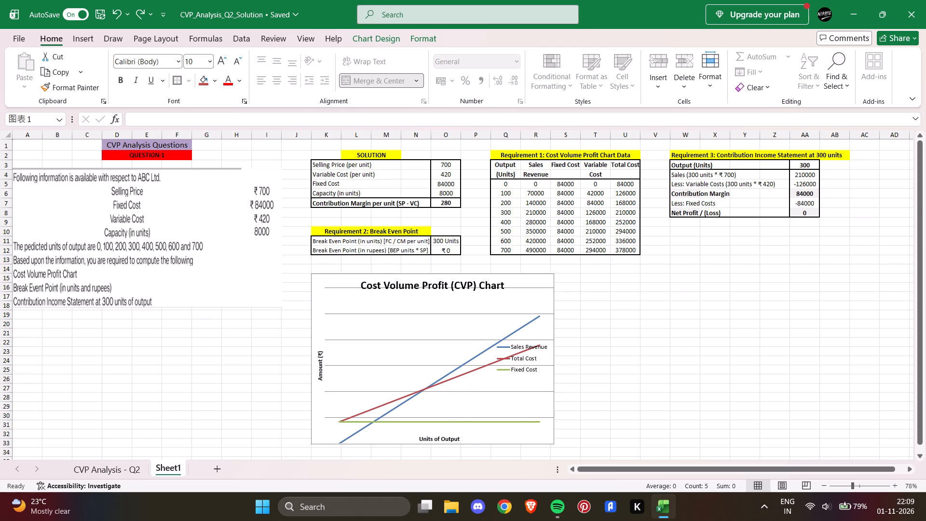
left_click_drag(543, 282, 543, 282)
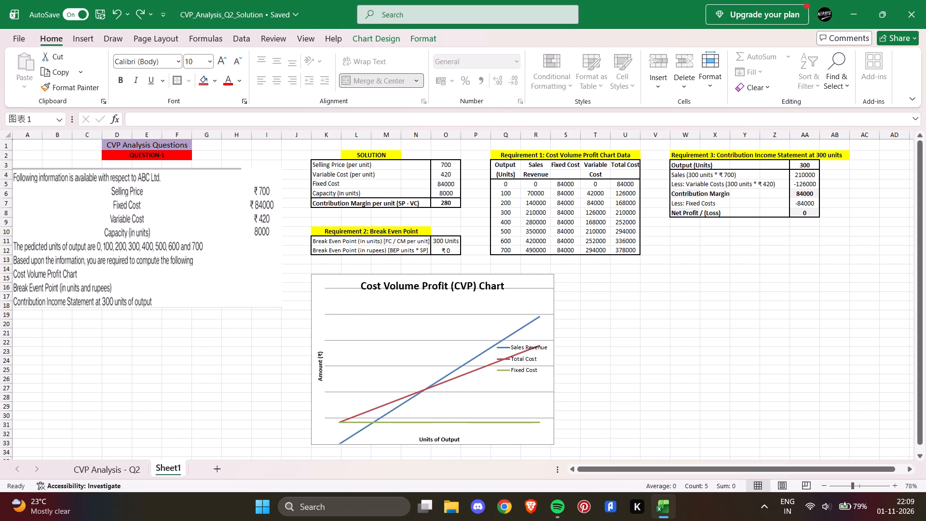
left_click_drag(543, 282, 542, 282)
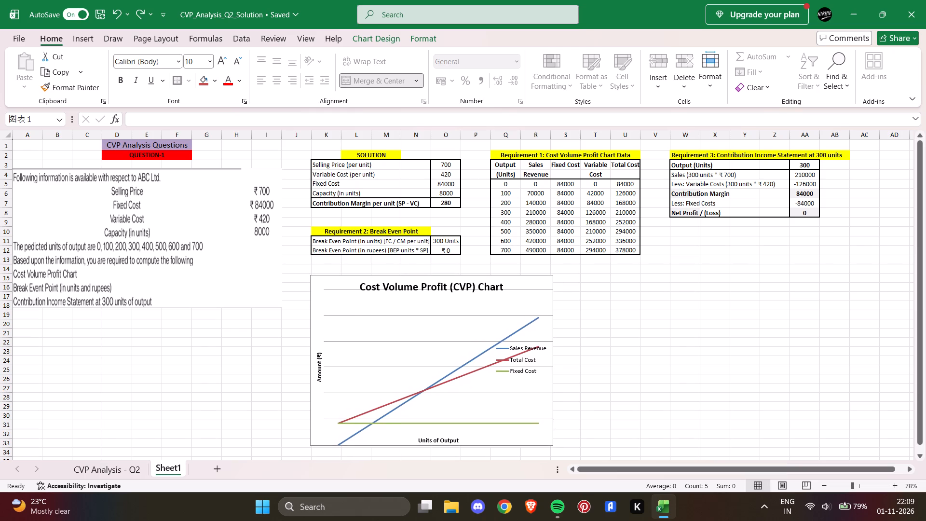
left_click_drag(542, 282, 543, 281)
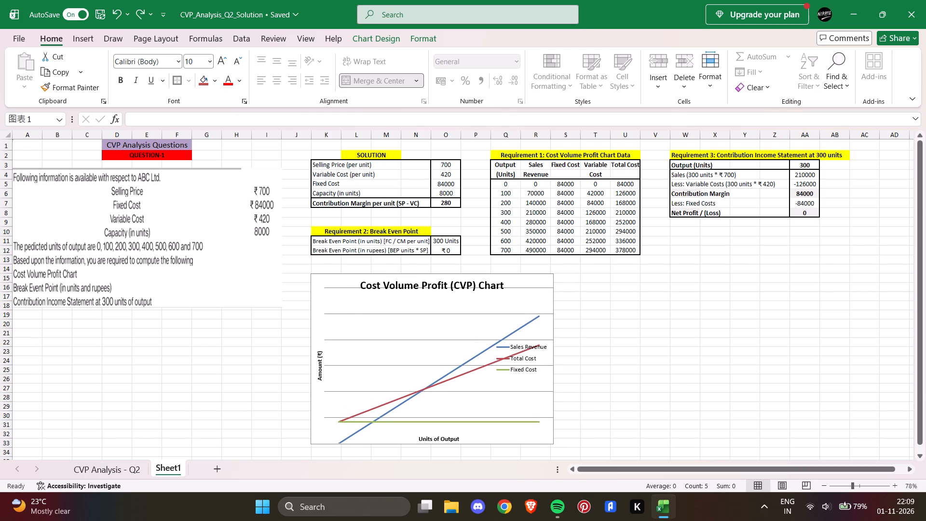
left_click_drag(543, 281, 543, 281)
Enlarge the CVP chart so it extends to about the end of column S and the bottom of row 33.
left_click_drag(556, 359, 575, 360)
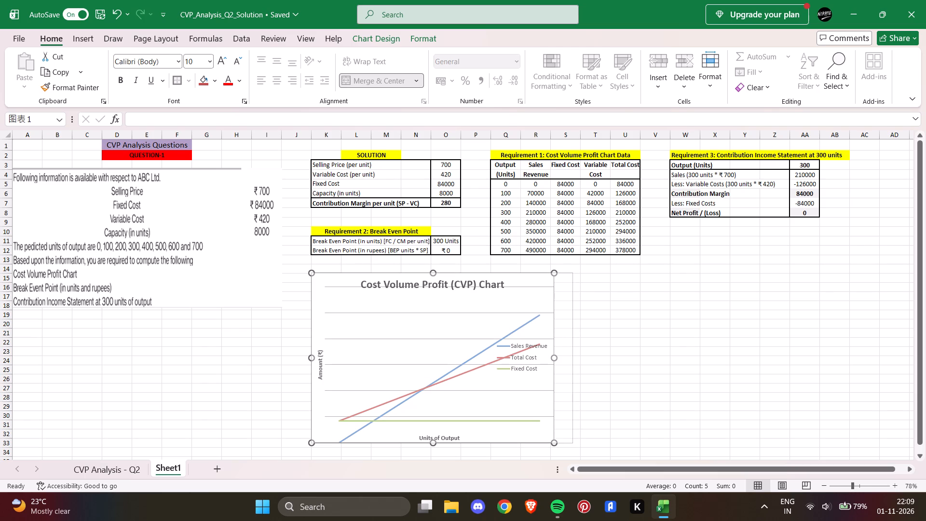
left_click_drag(575, 360, 581, 362)
left_click_drag(446, 443, 448, 446)
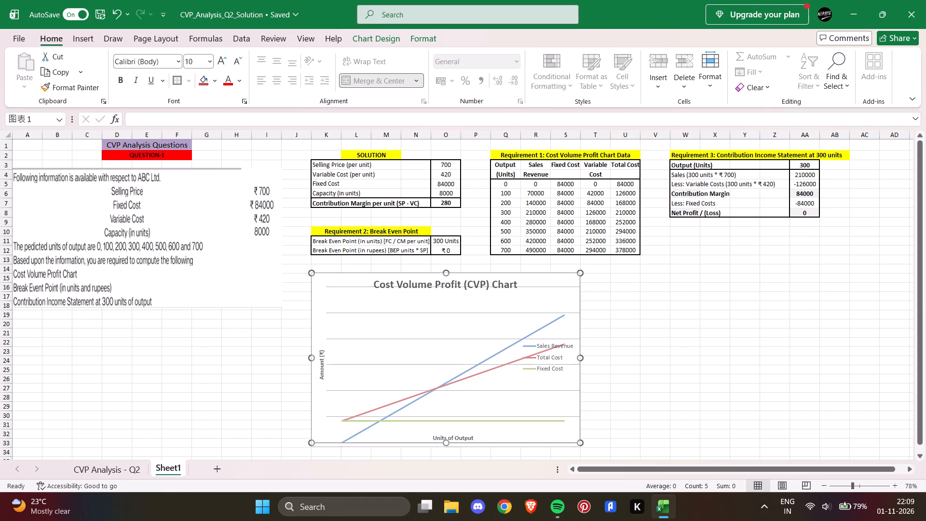
left_click_drag(448, 446, 454, 446)
left_click_drag(454, 446, 455, 448)
left_click(617, 393)
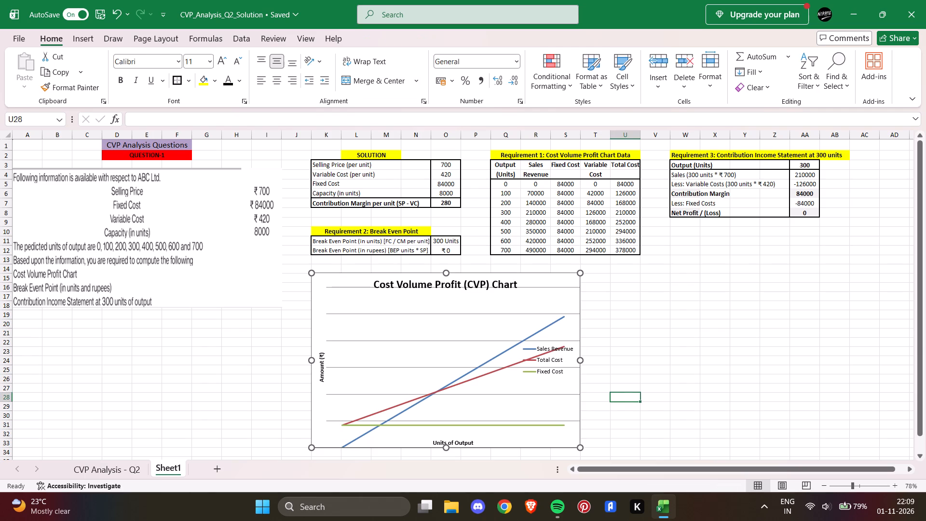
Examine the overall layout of Sheet1, with the question, solution tables and CVP chart together in view.
scroll(925, 399, "left", 1)
left_click(910, 363)
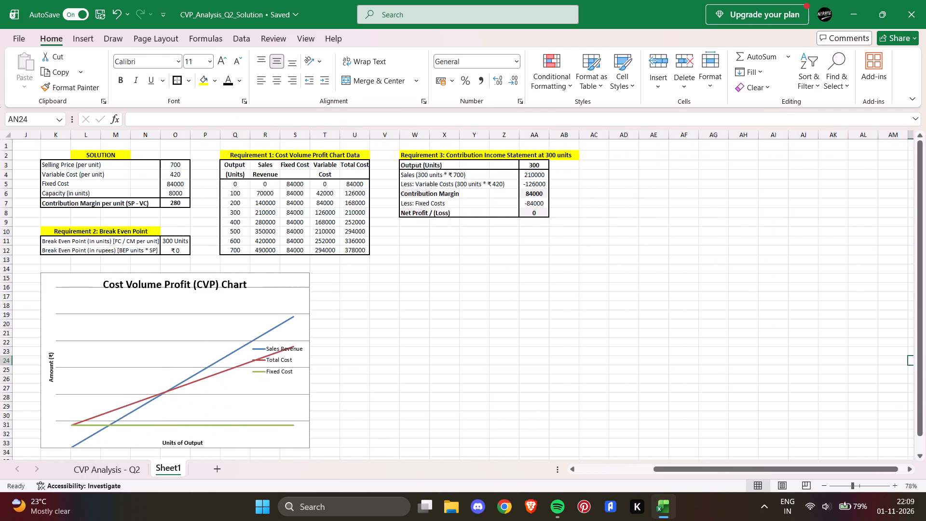
scroll(910, 363, "right", 6)
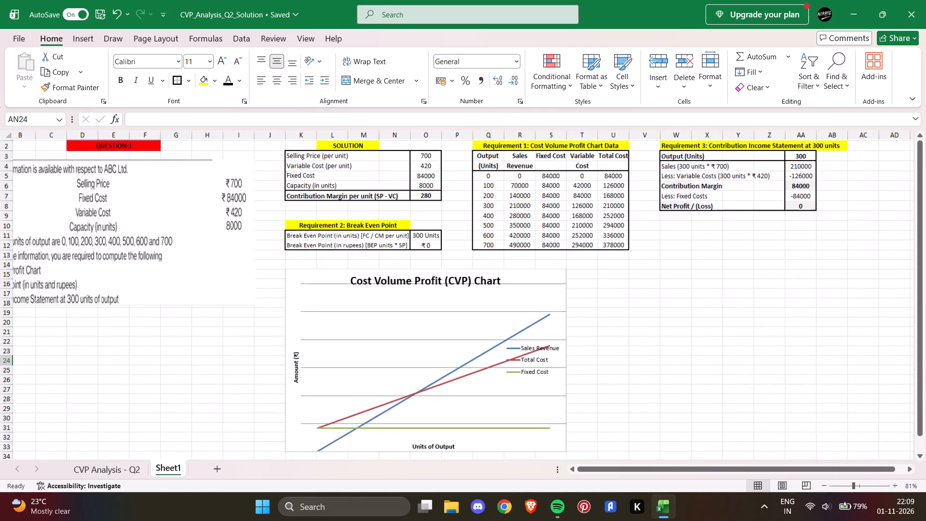
scroll(910, 363, "up", 1)
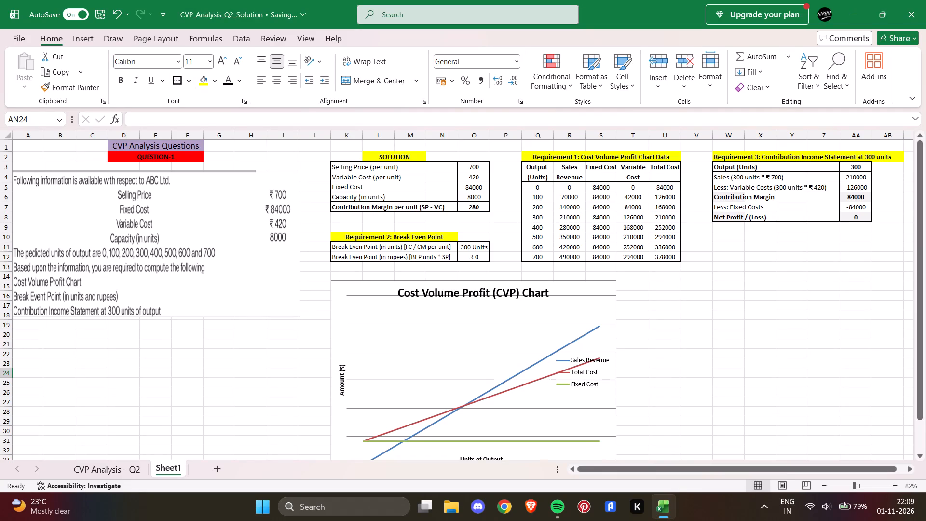
left_click_drag(896, 466, 883, 468)
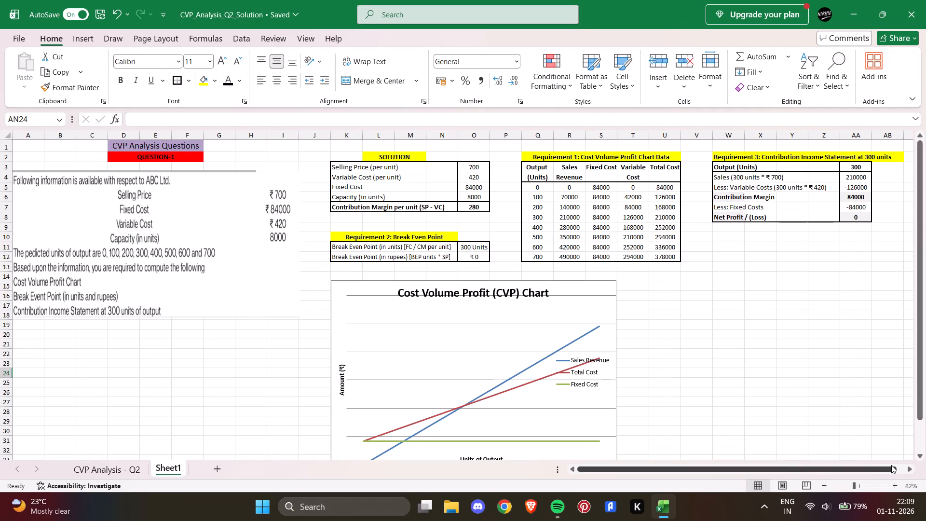
scroll(891, 462, "down", 1, "ctrl")
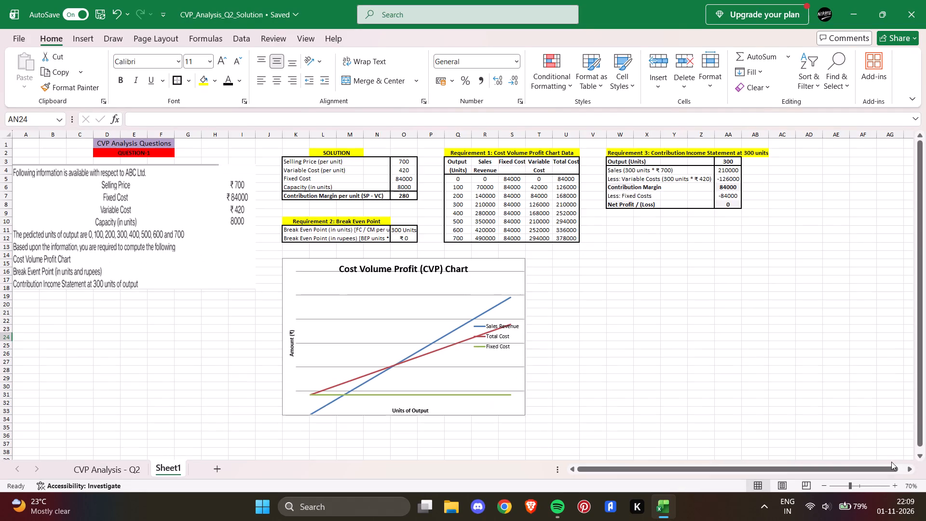
scroll(891, 462, "up", 1, "ctrl")
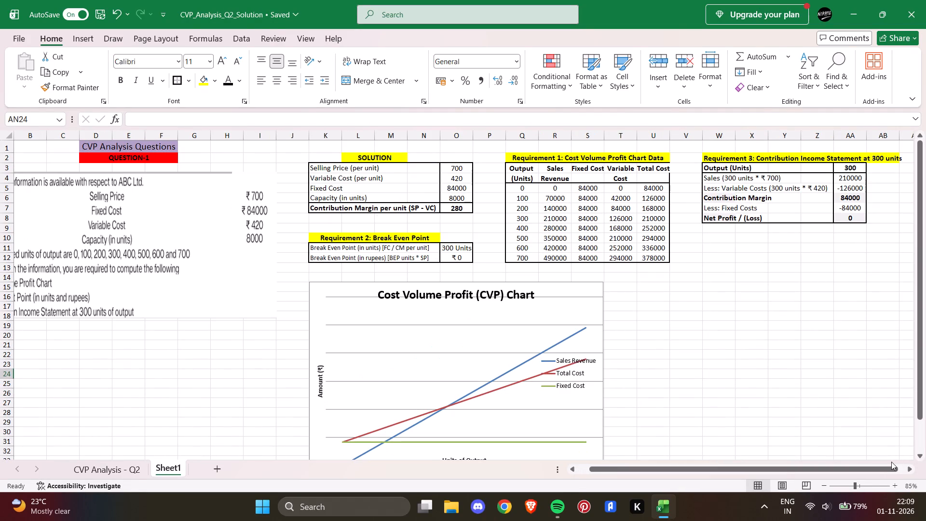
scroll(891, 462, "down", 1, "ctrl")
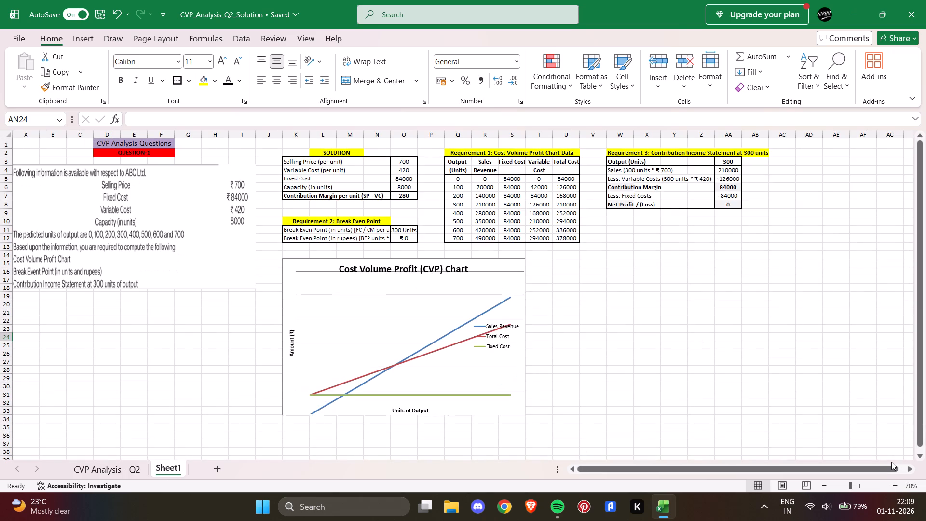
scroll(891, 462, "right", 2)
scroll(823, 448, "right", 2)
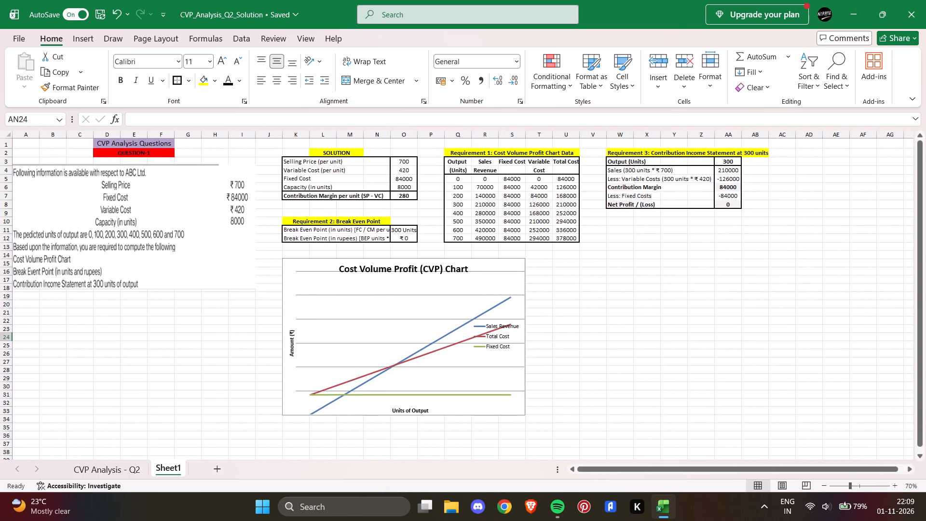
scroll(840, 379, "right", 2)
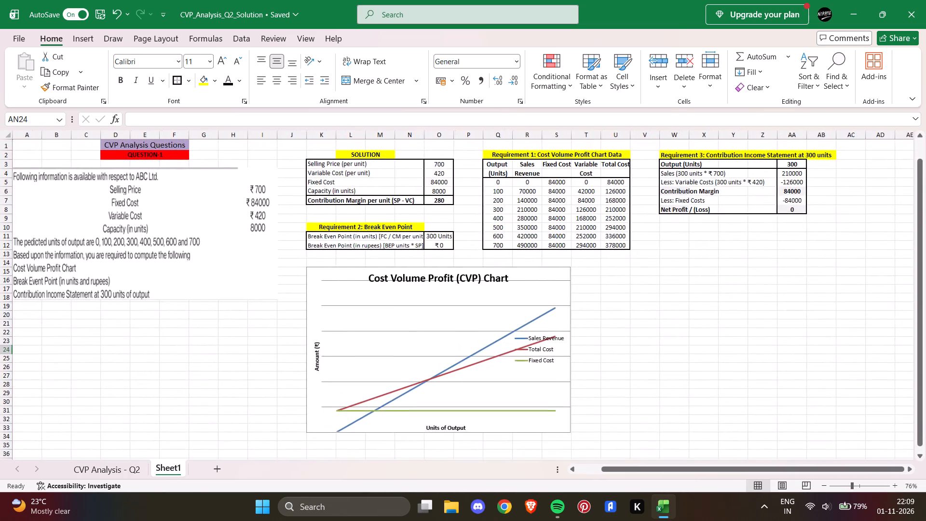
scroll(840, 379, "right", 1)
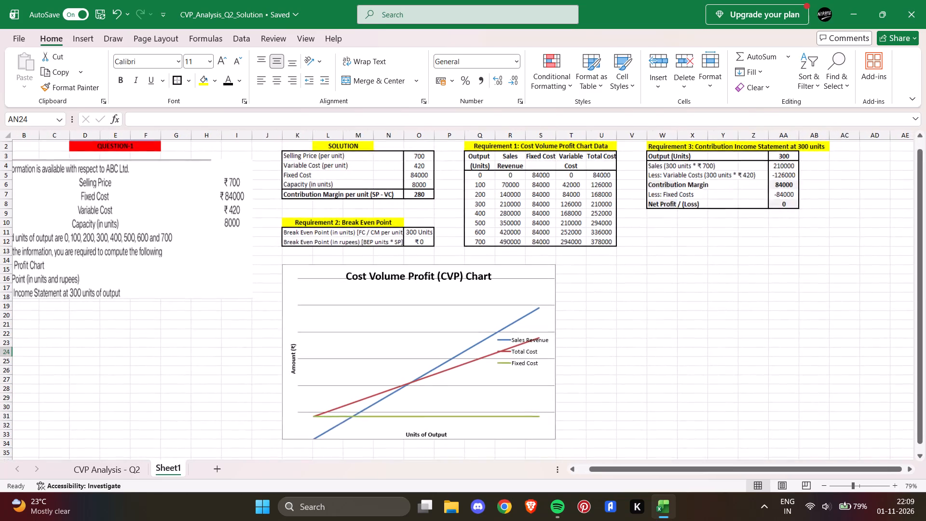
scroll(844, 390, "right", 3)
scroll(844, 390, "up", 1)
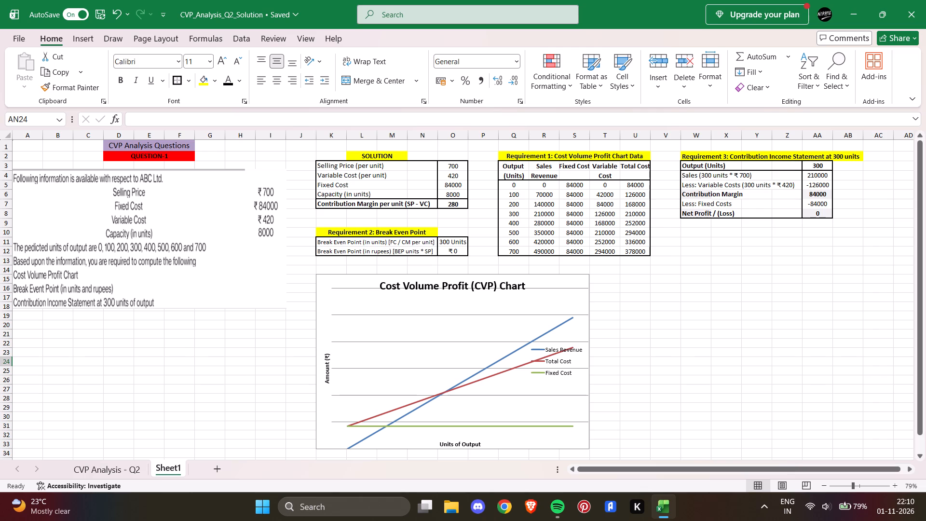
Capture a screenshot of the Sheet1 area from column A through column AC and row 1 down to about row 34.
key("Print")
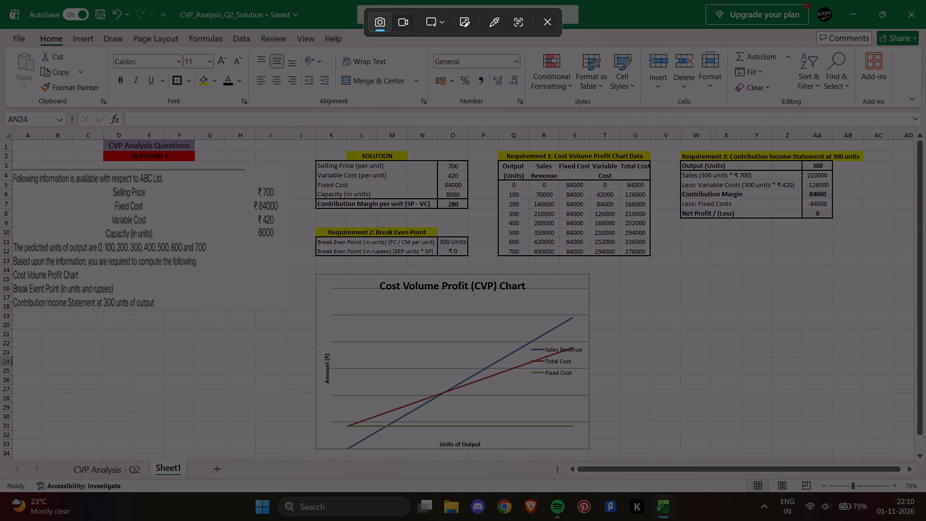
left_click_drag(12, 130, 363, 457)
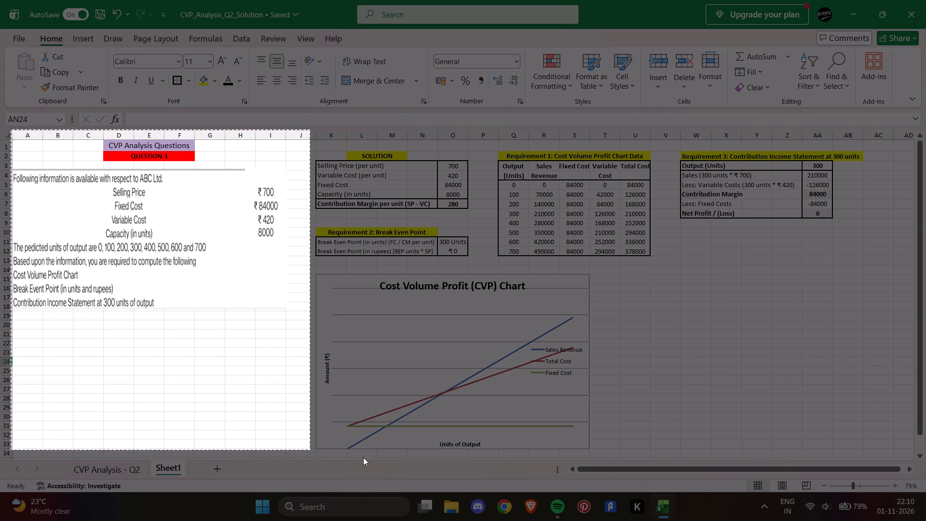
left_click_drag(363, 457, 907, 467)
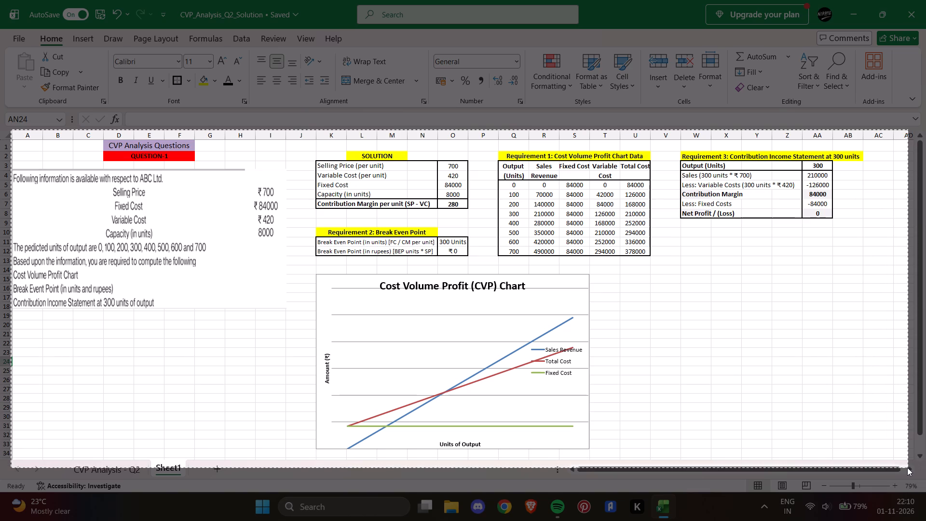
left_click_drag(907, 467, 898, 467)
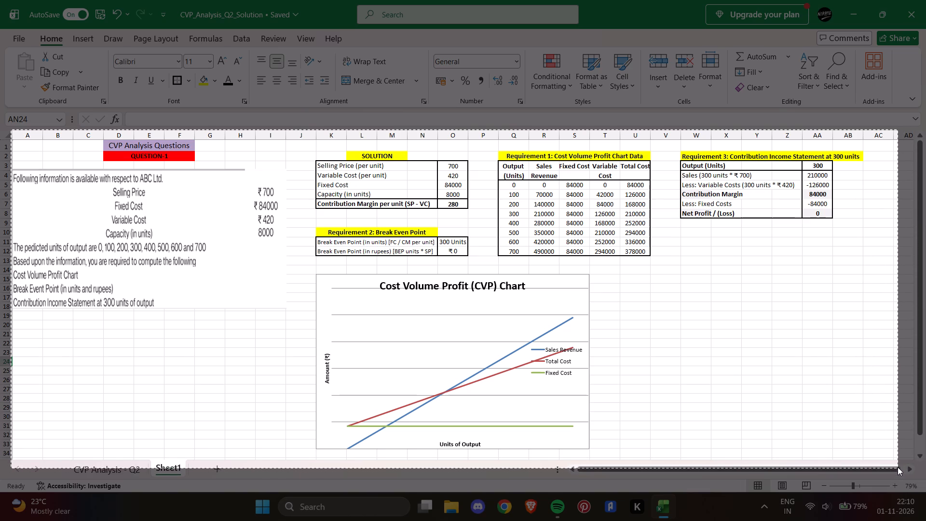
left_click_drag(898, 467, 900, 463)
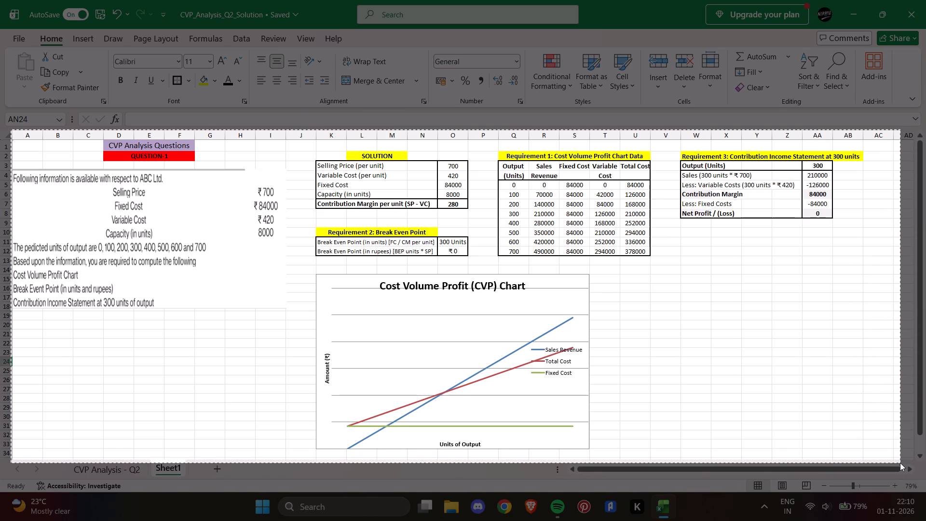
left_click_drag(900, 463, 894, 458)
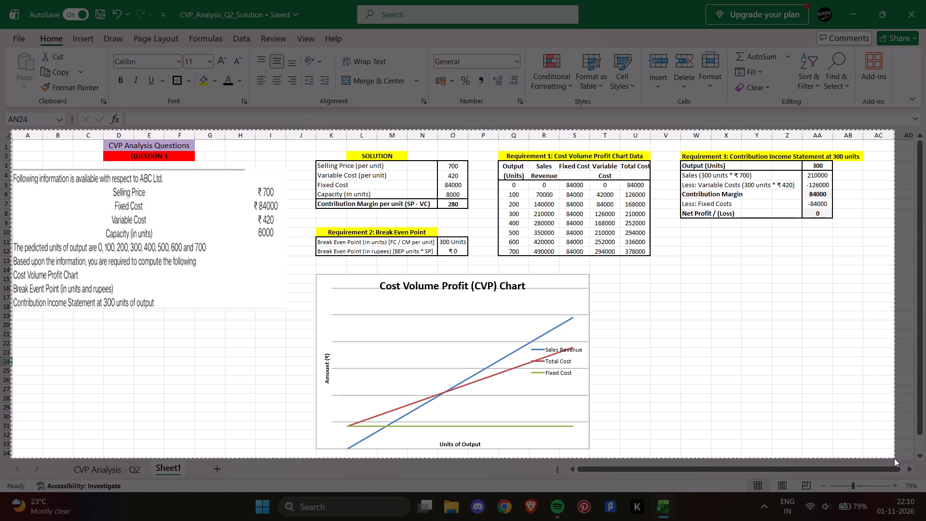
left_click_drag(894, 458, 898, 456)
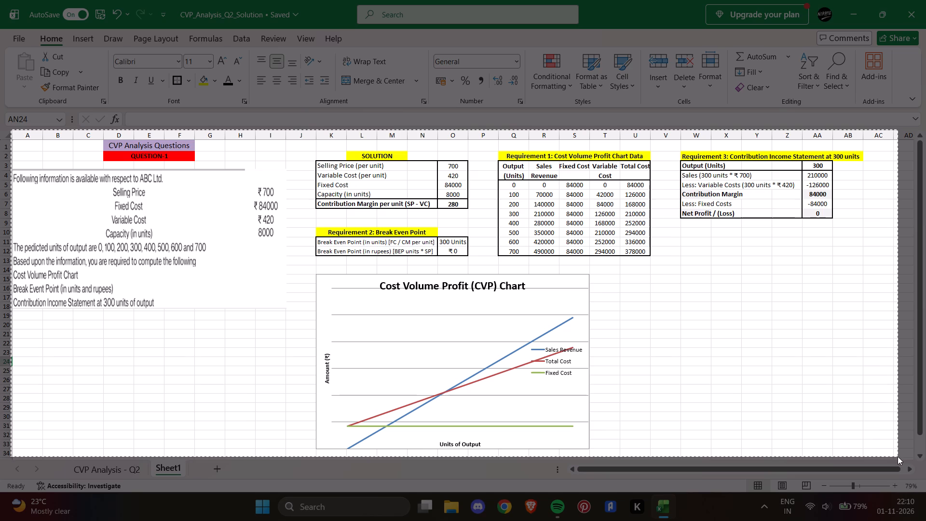
left_click_drag(898, 456, 894, 459)
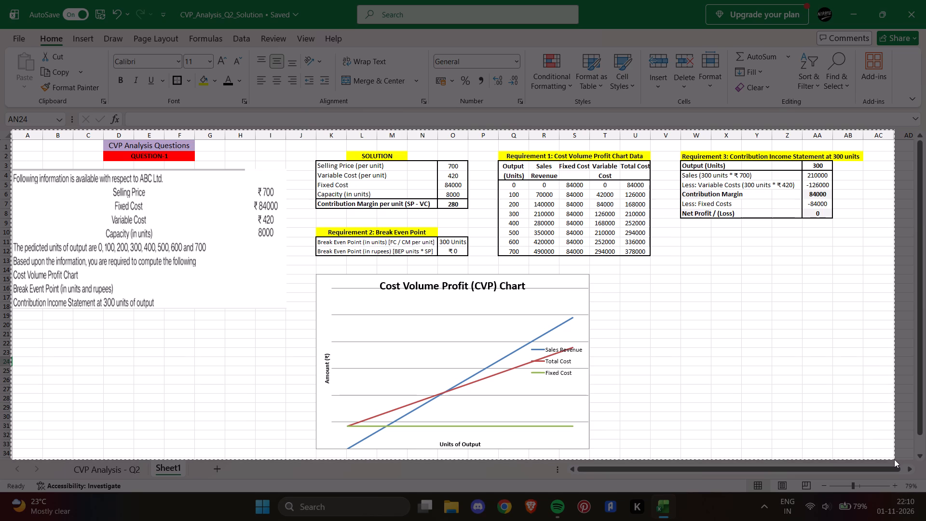
left_click_drag(894, 459, 894, 457)
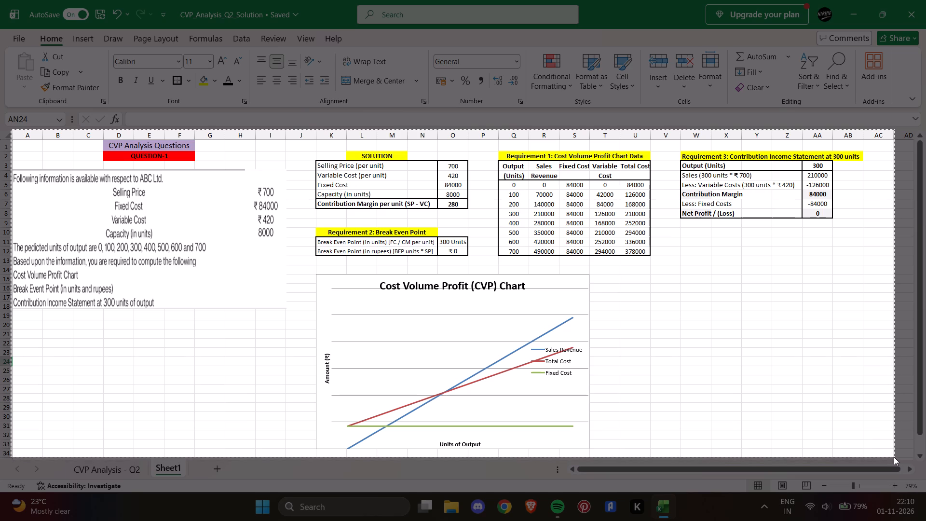
left_click_drag(894, 457, 893, 457)
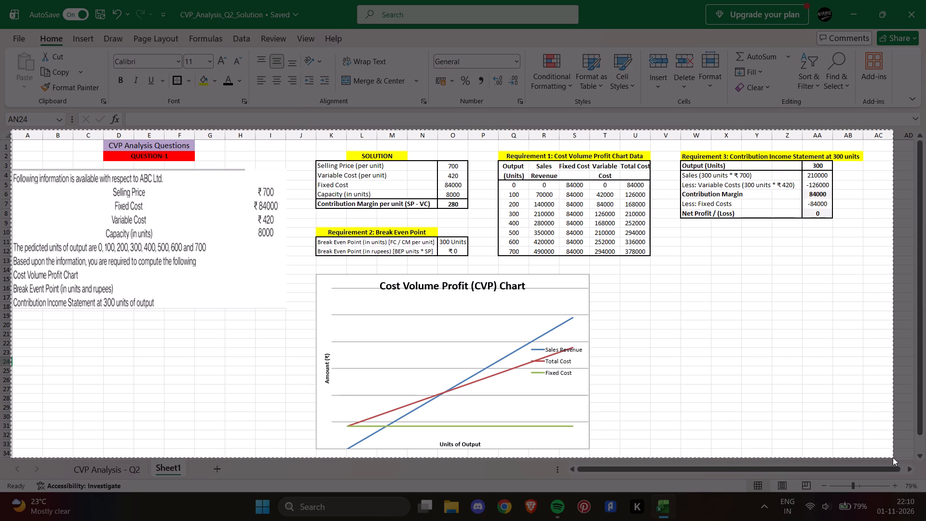
left_click_drag(893, 457, 893, 457)
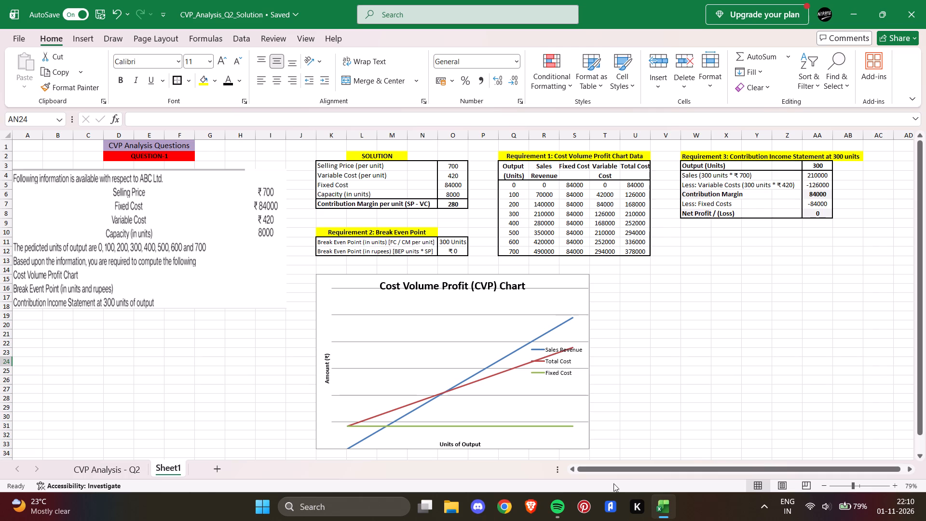
In File Explorer, check the newest Gallery screenshot and move it to the FILE folder on drive D:.
left_click(447, 512)
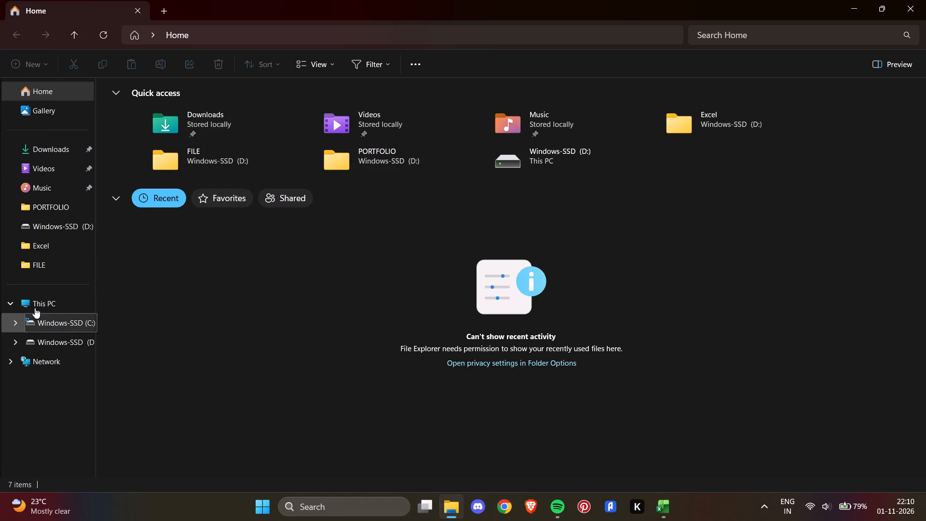
left_click(45, 110)
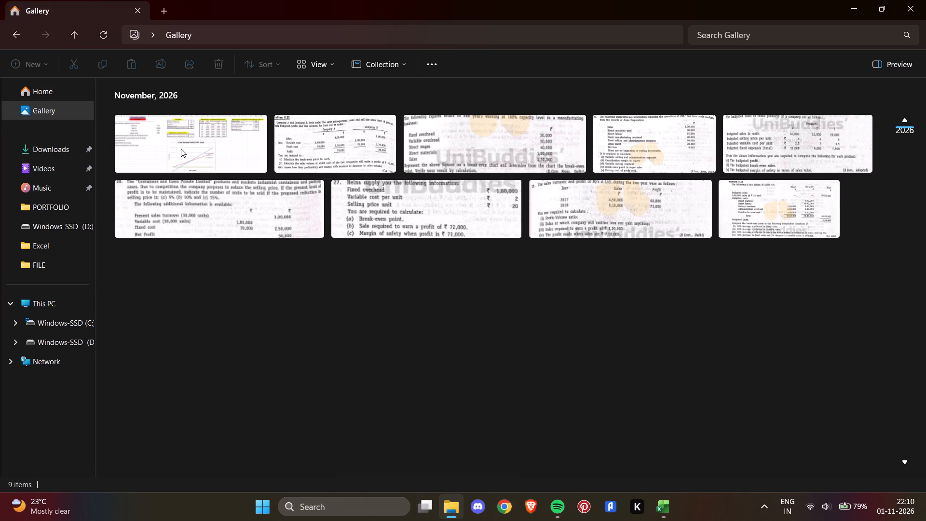
double_click(181, 148)
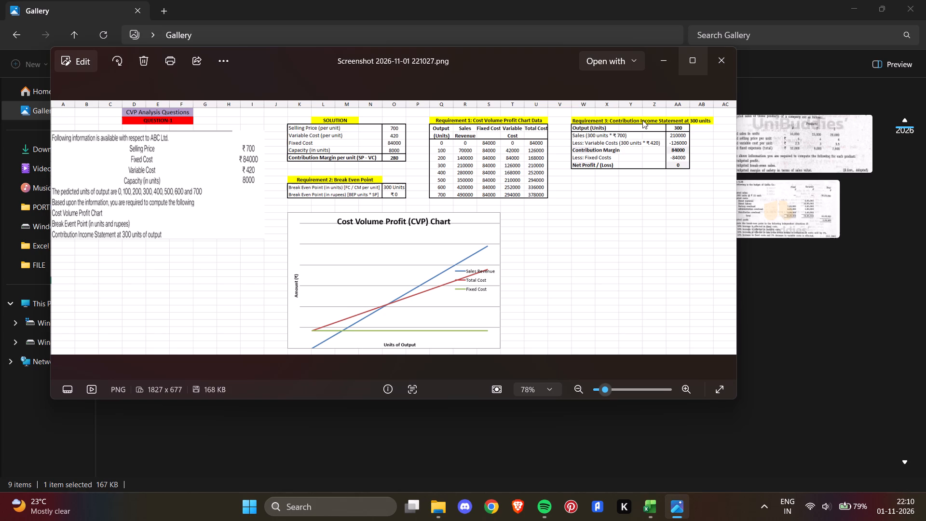
left_click(723, 53)
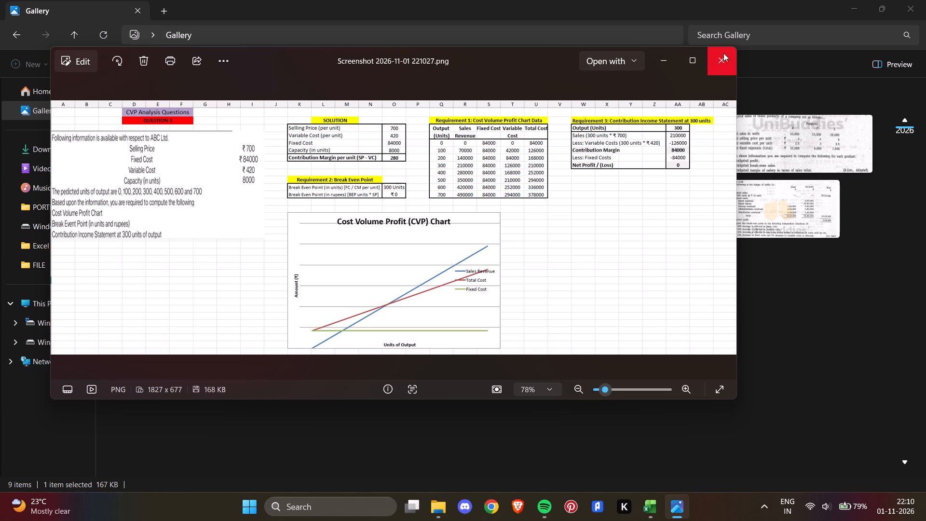
right_click(201, 149)
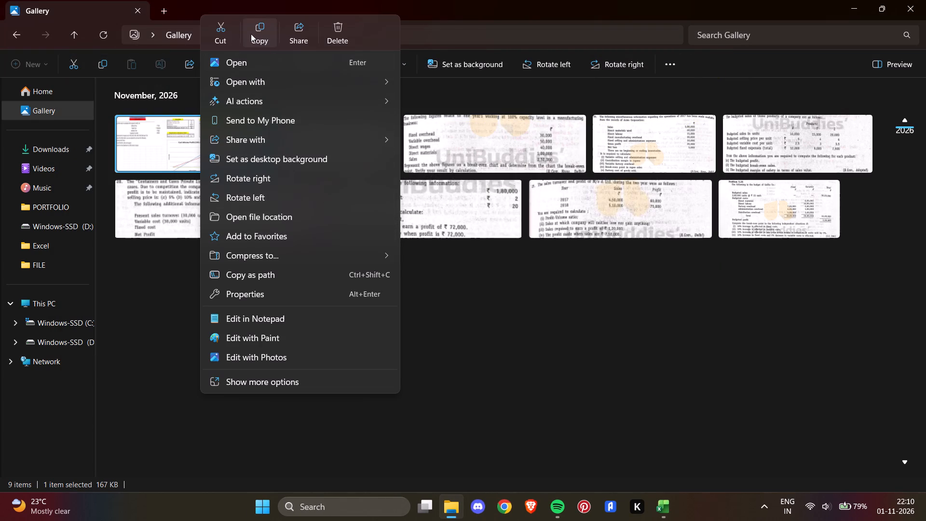
left_click(229, 32)
left_click(53, 347)
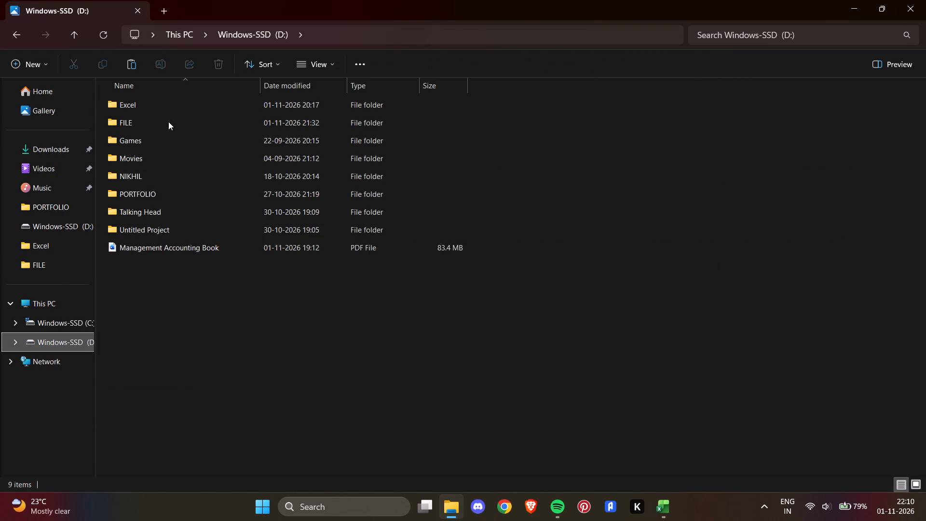
double_click(168, 120)
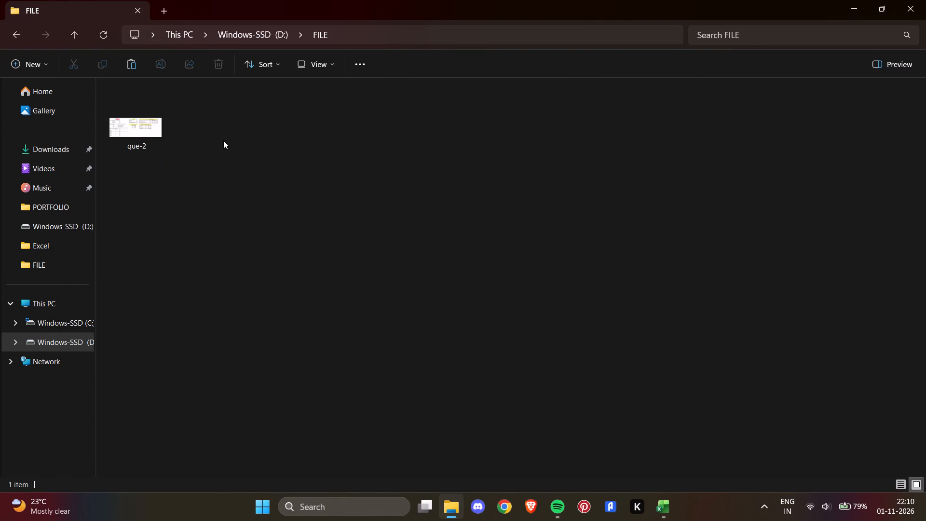
key("ctrl+v")
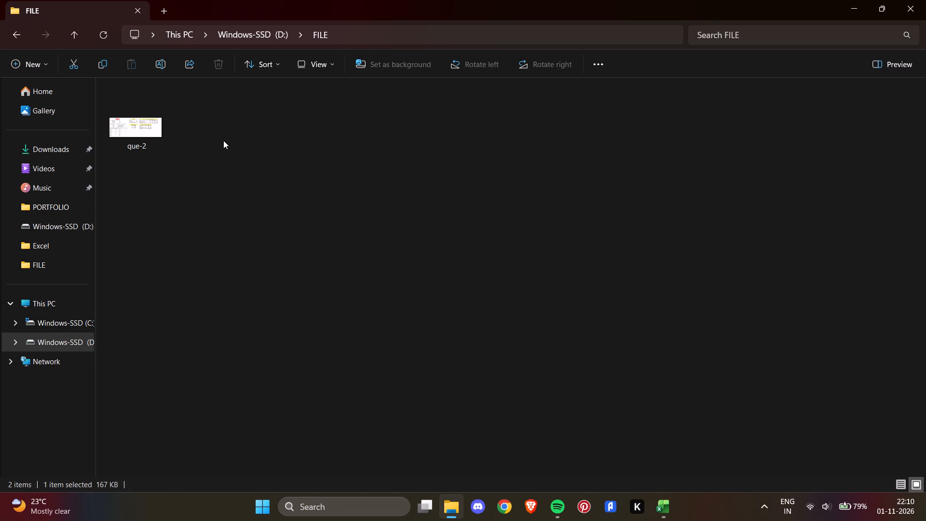
Rename the moved screenshot as QUE-1.
key("F2")
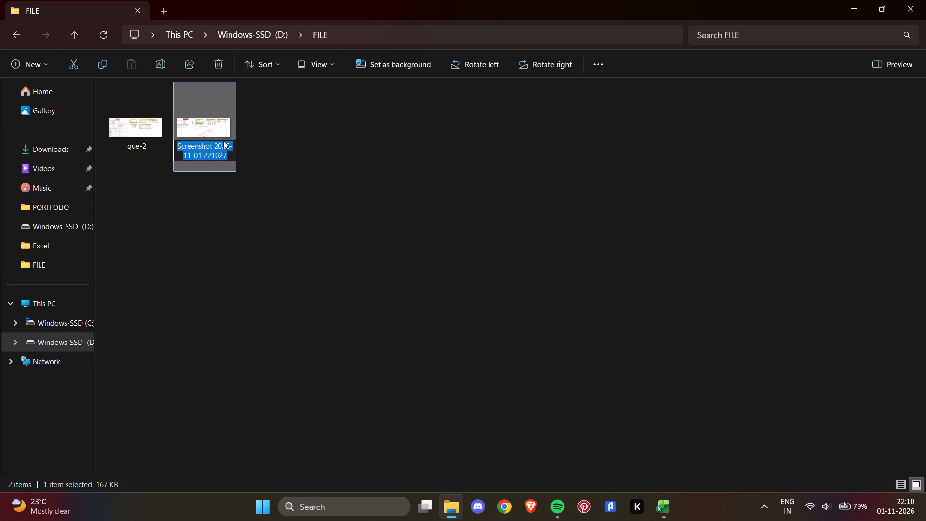
type("QUE")
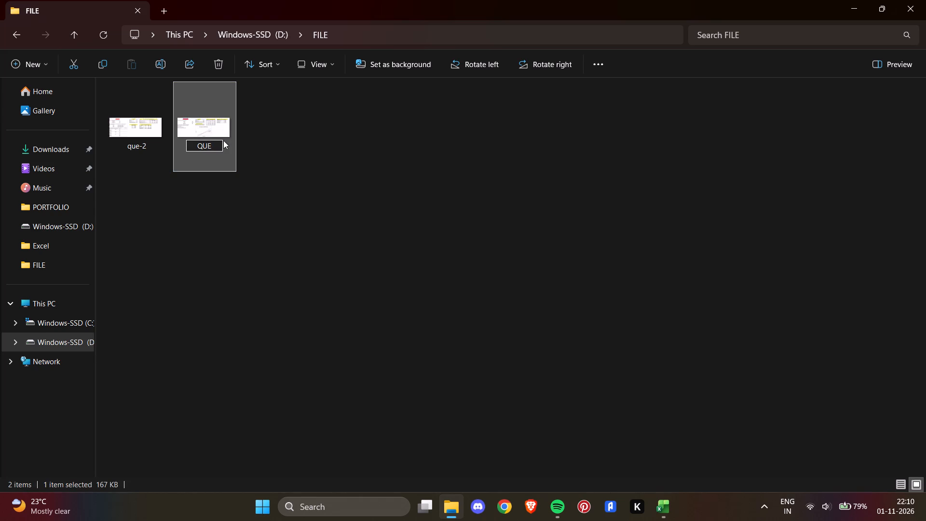
type("-1")
key("Return")
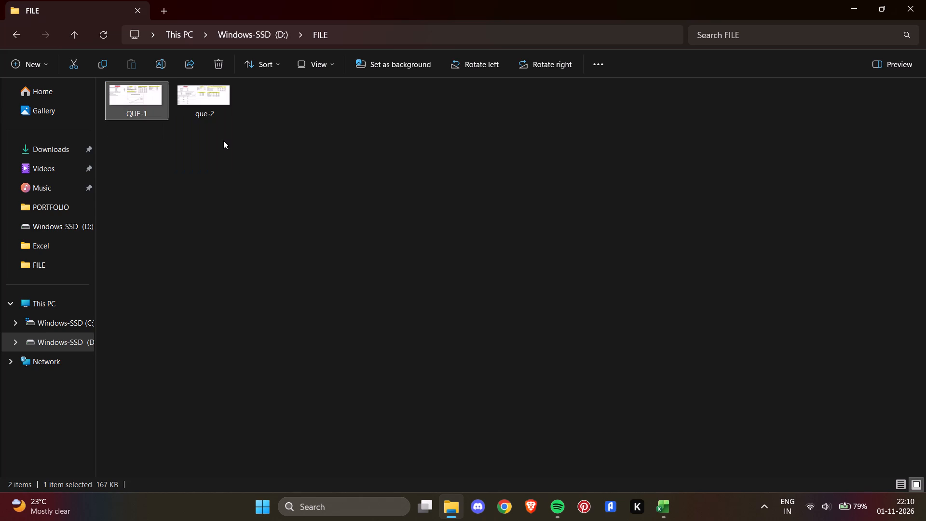
Close File Explorer and the CVP_Analysis_Q2_Solution workbook.
left_click(925, 0)
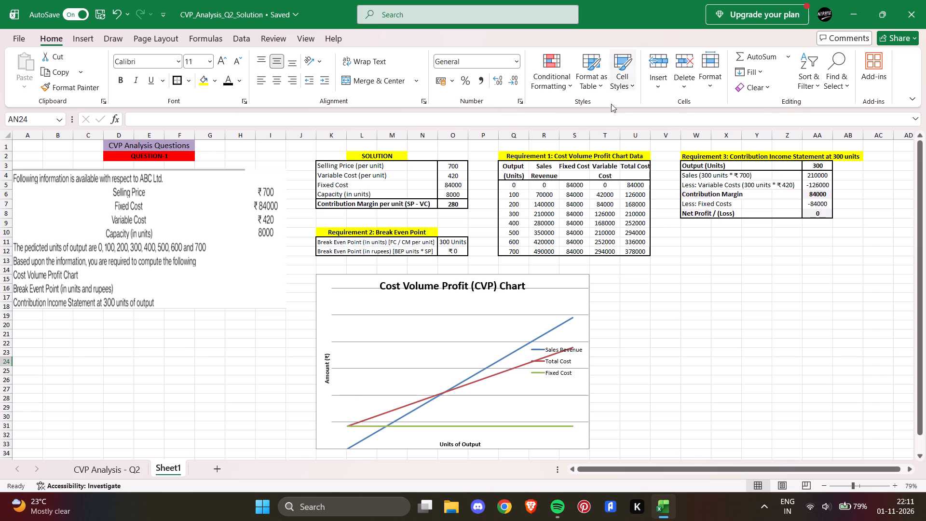
left_click(917, 8)
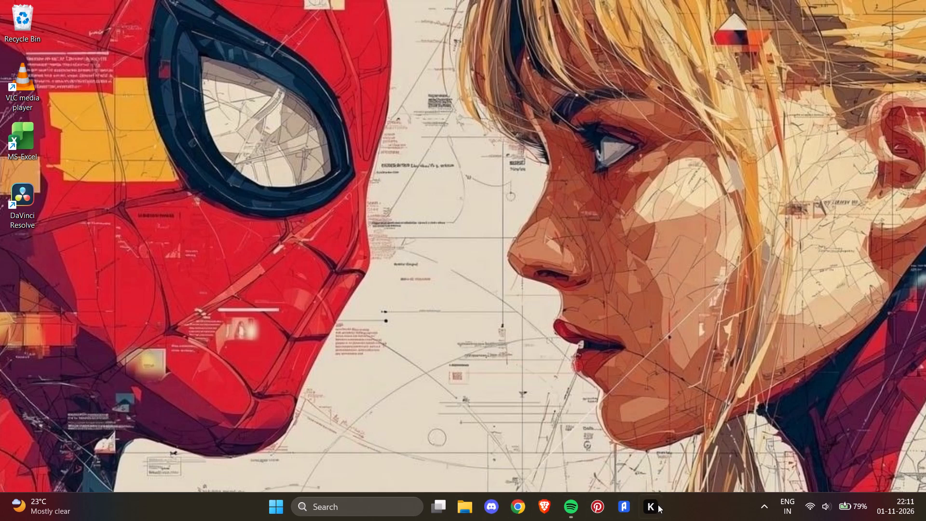
Unpin Kuro from the taskbar.
right_click(644, 507)
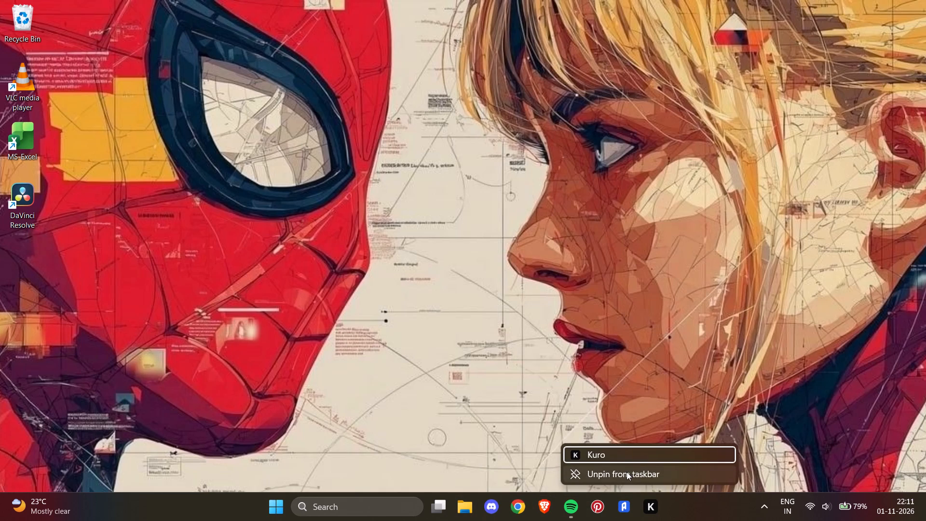
left_click(626, 472)
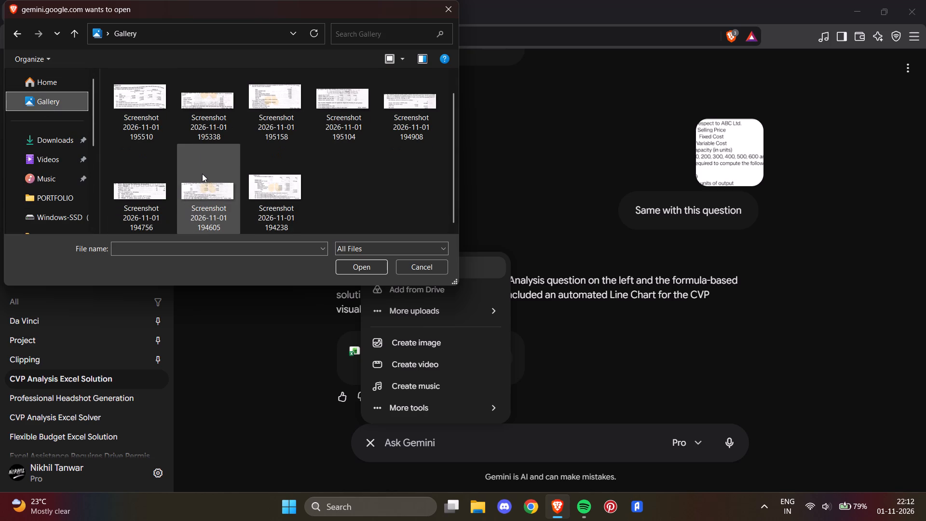
scroll(202, 174, "down", 2)
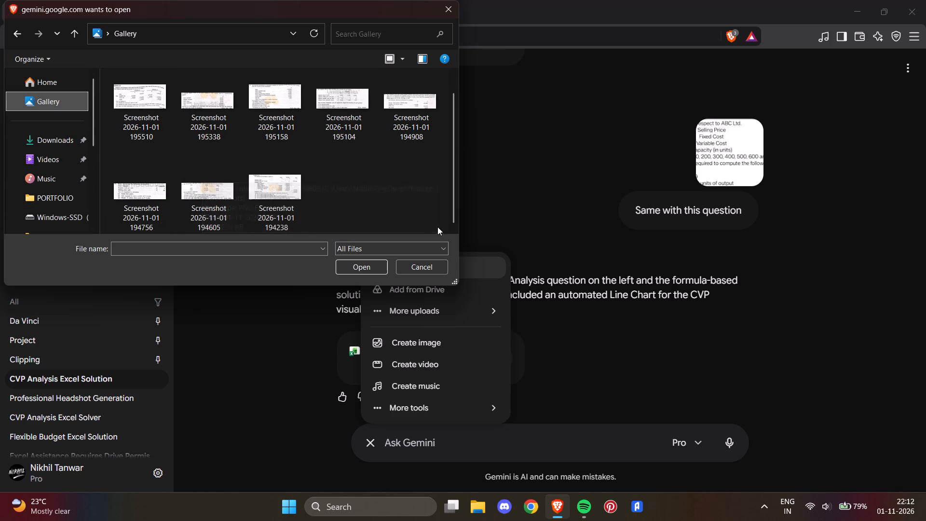